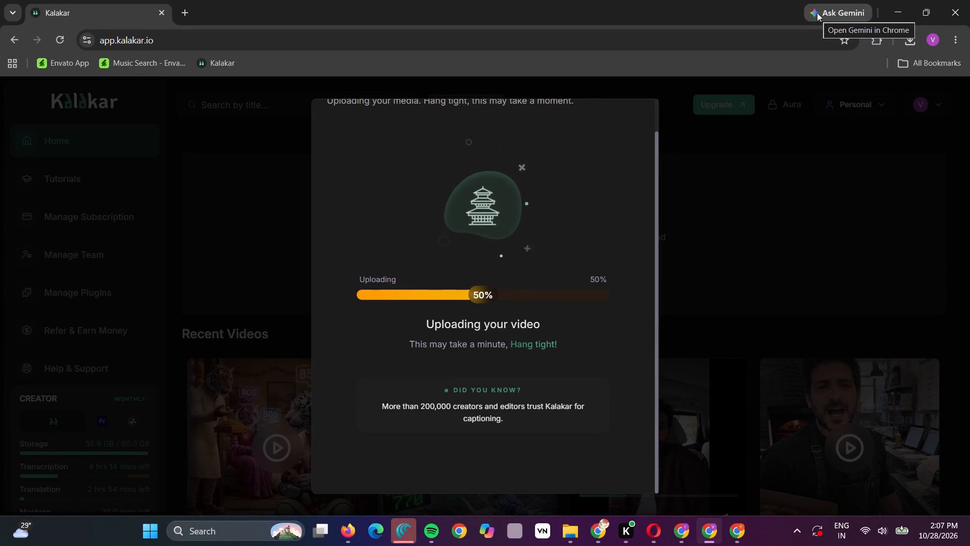
Show the downloaded hook 1.mp4 in its folder in File Explorer from the recent download history.
{"action": "left_click", "coordinate": [906, 39]}
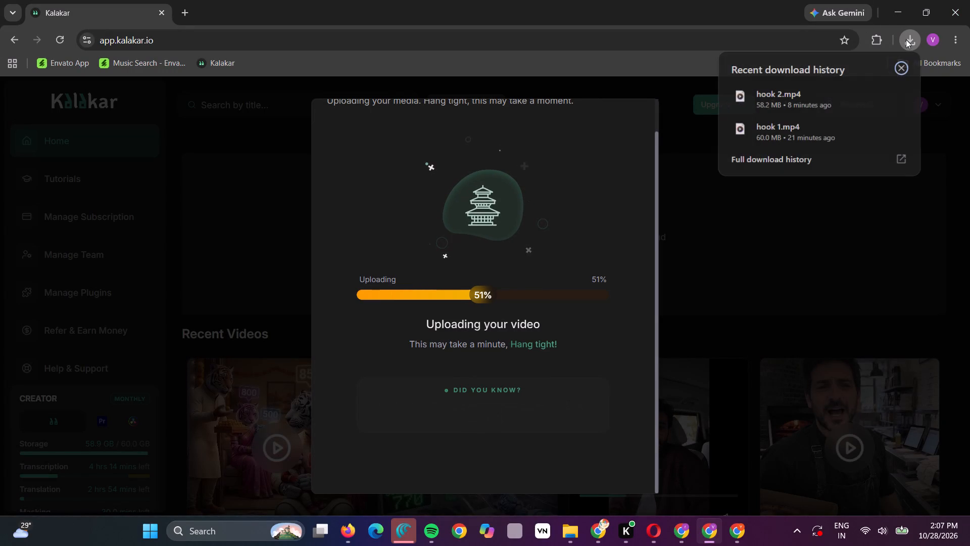
{"action": "left_click", "coordinate": [876, 133]}
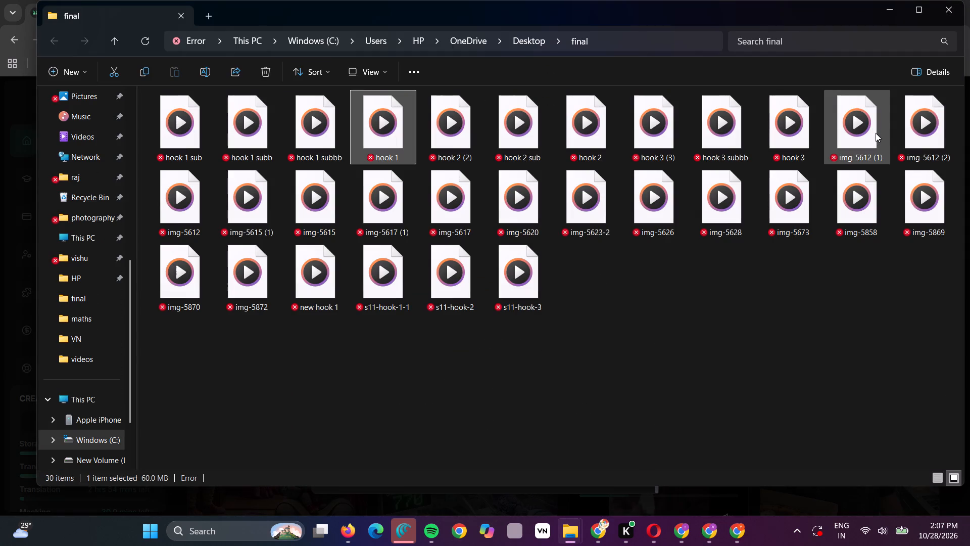
Rename the hook 1 video file in the final folder, adding "good" after the existing name.
{"action": "right_click", "coordinate": [381, 137]}
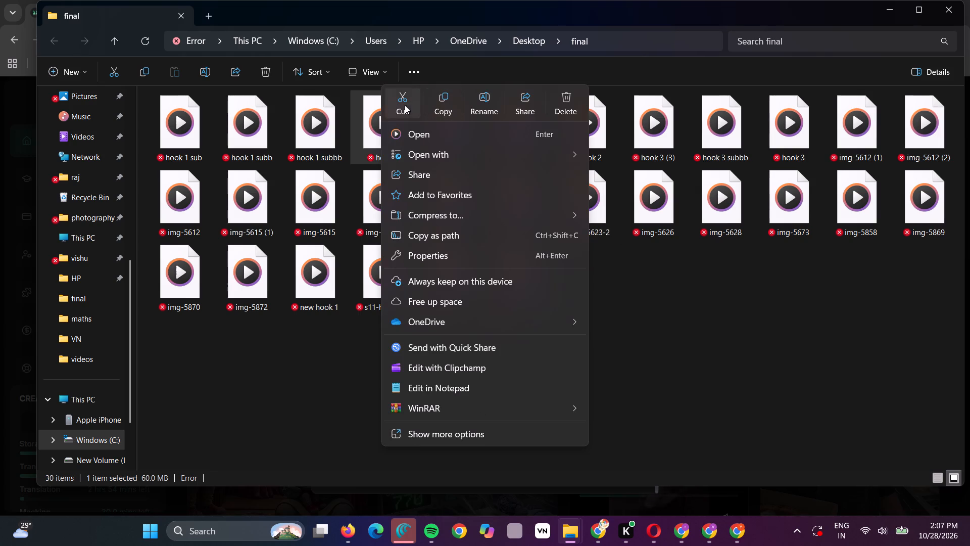
{"action": "left_click", "coordinate": [486, 105]}
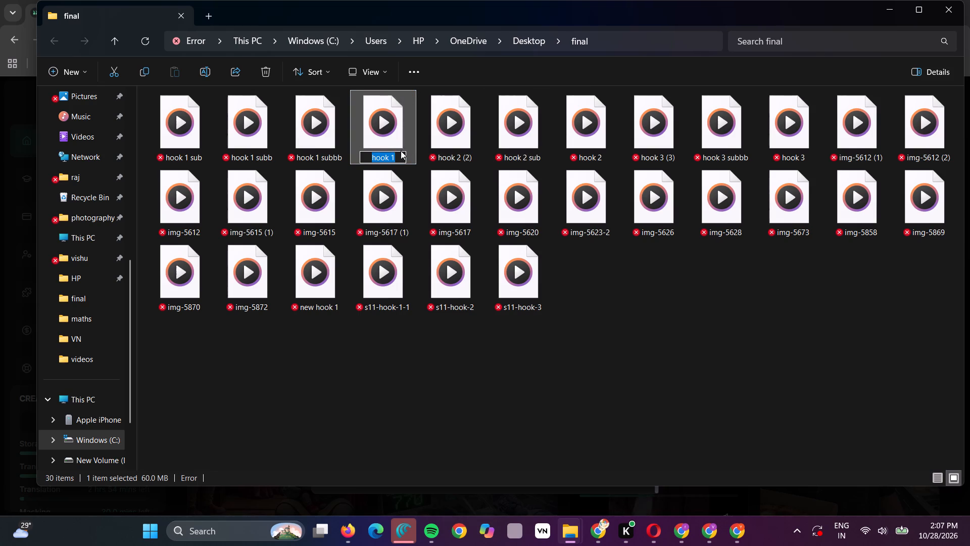
{"action": "left_click", "coordinate": [396, 154]}
{"action": "key", "text": "space"}
{"action": "type", "text": "good"}
{"action": "key", "text": "space"}
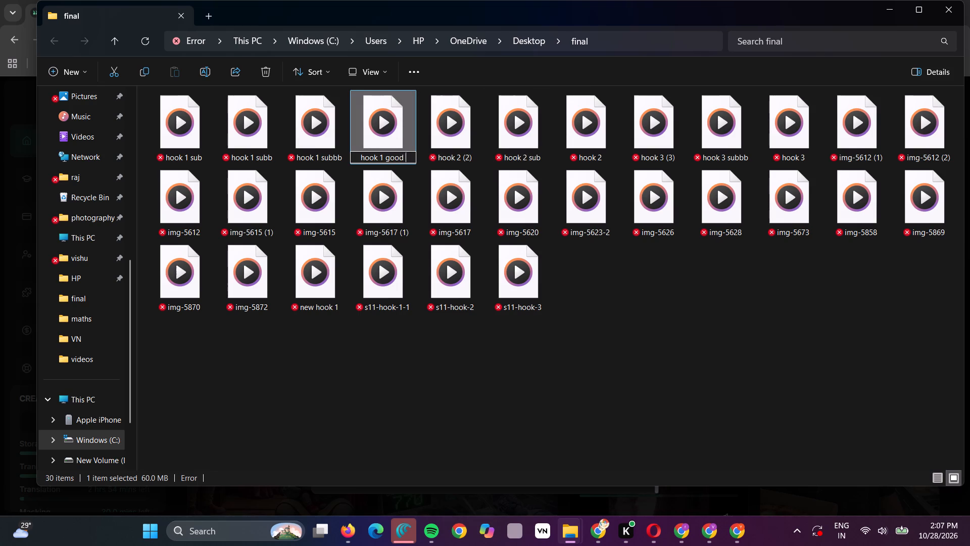
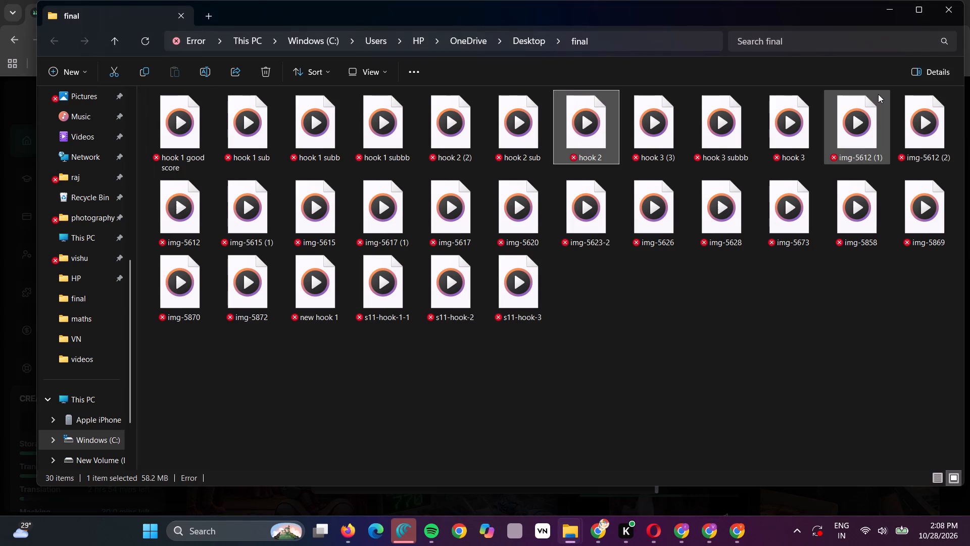
Rename the hook 2 video file in the final folder as "hook 2 good score", matching the hook 1 file's naming.
{"action": "right_click", "coordinate": [575, 152]}
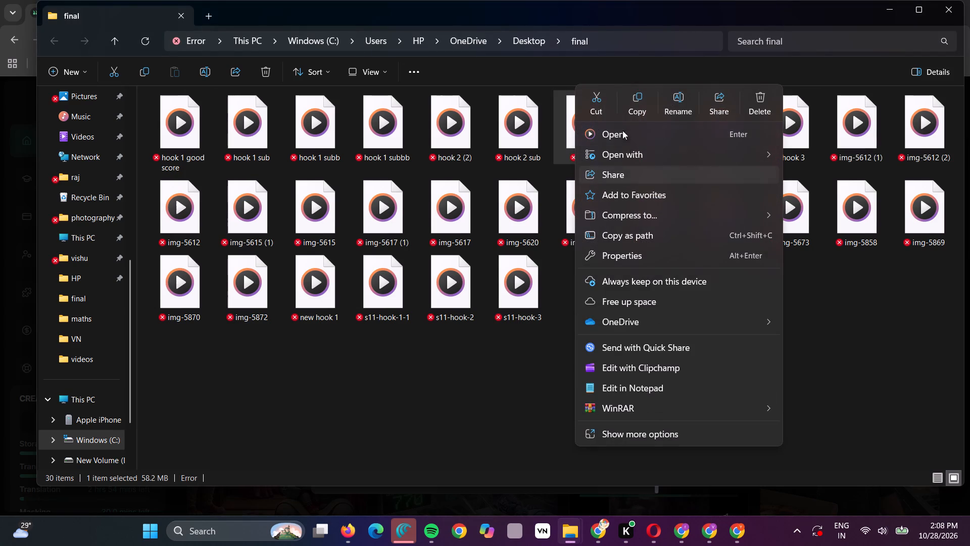
{"action": "left_click", "coordinate": [687, 100]}
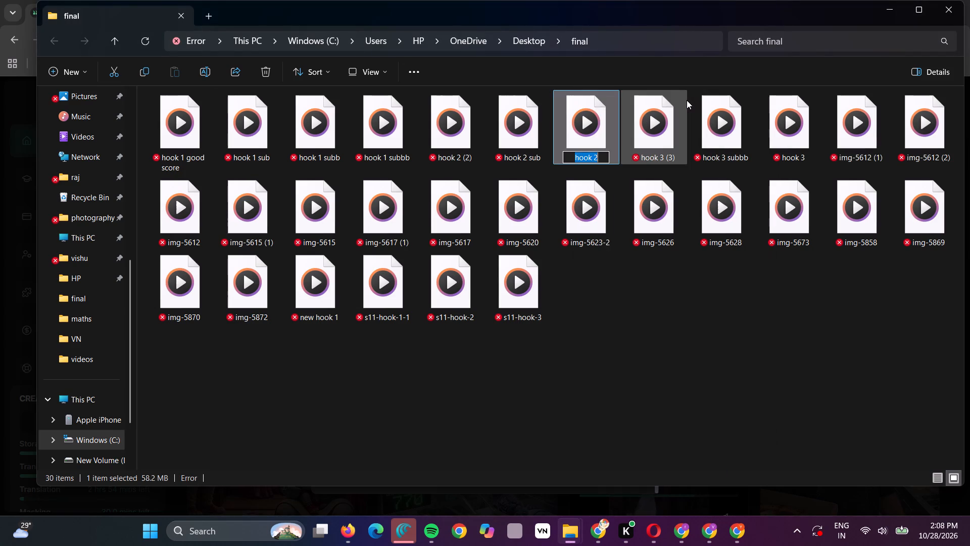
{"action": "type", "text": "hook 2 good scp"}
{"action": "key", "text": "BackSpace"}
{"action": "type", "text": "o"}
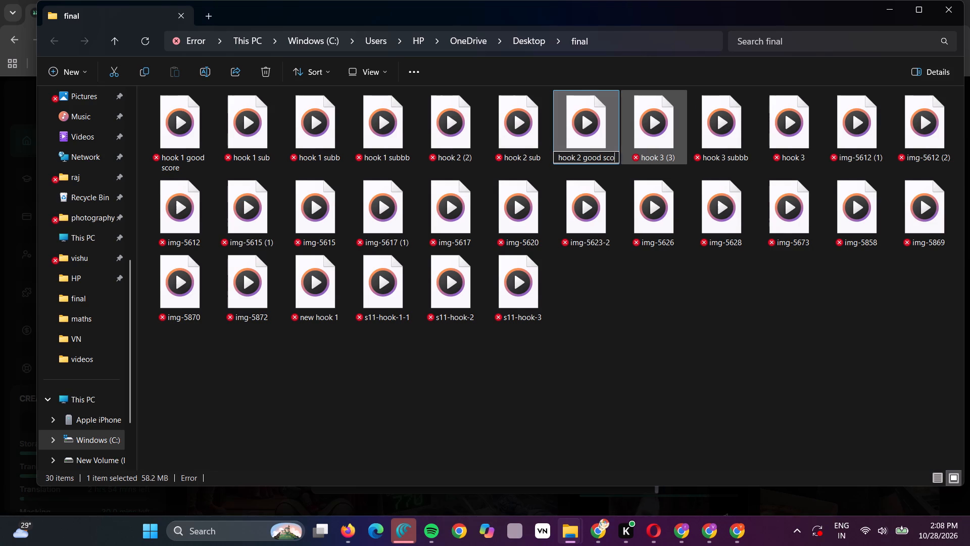
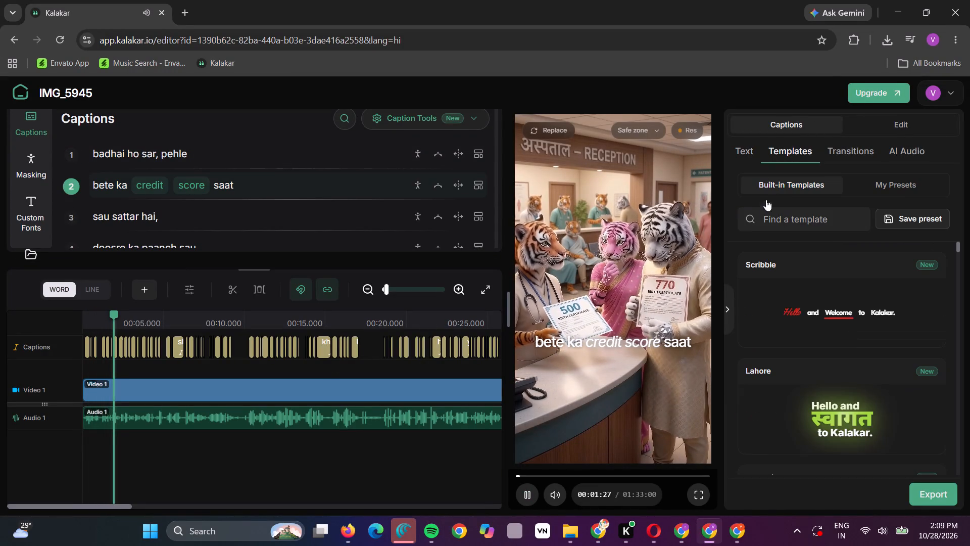
Apply the built-in Ali Abdaal caption template to the captions of the IMG_5945 video in the Kalakar editor.
{"action": "scroll", "coordinate": [814, 414], "scroll_direction": "down", "scroll_amount": 2}
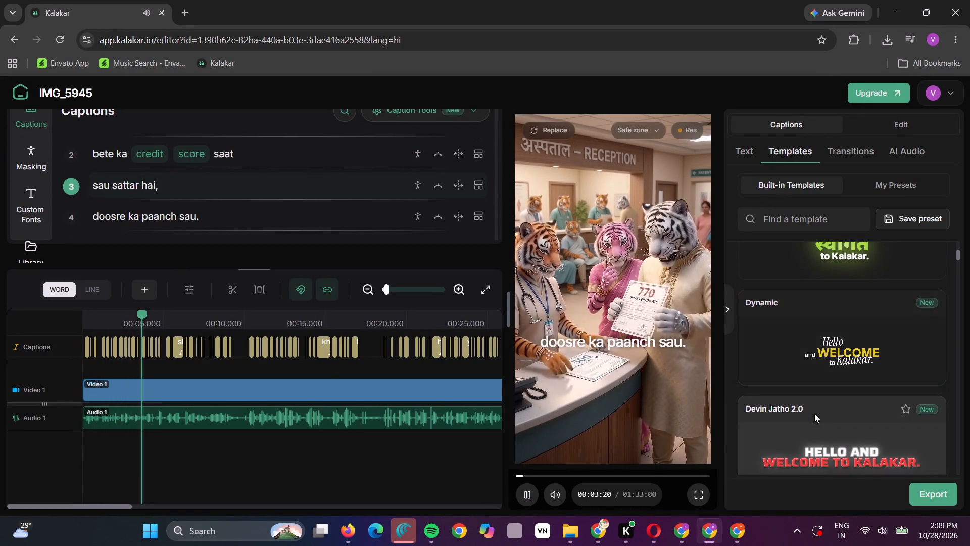
{"action": "scroll", "coordinate": [818, 387], "scroll_direction": "down", "scroll_amount": 3}
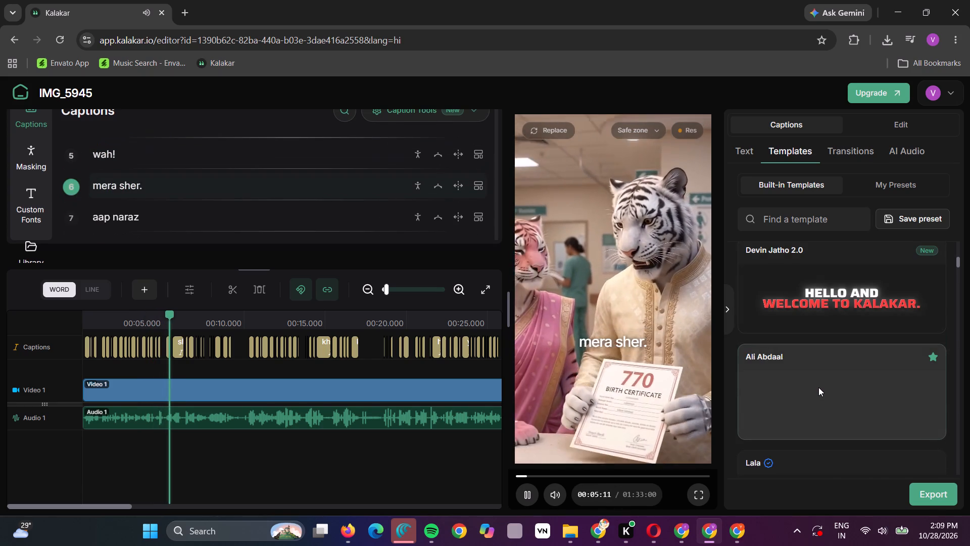
{"action": "double_click", "coordinate": [818, 387]}
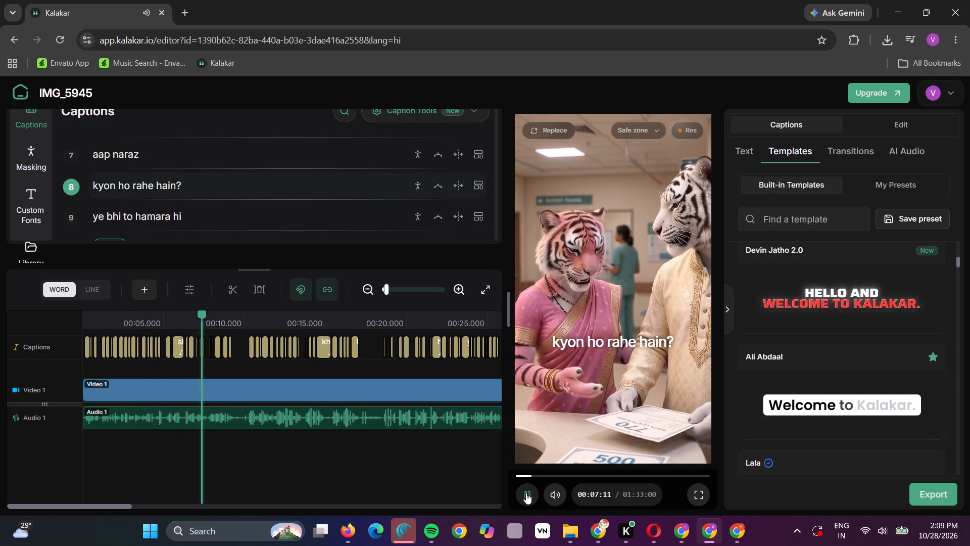
Pause the preview and apply the Ali Abdaal built-in template to the captions.
{"action": "left_click", "coordinate": [526, 493]}
{"action": "left_click", "coordinate": [833, 397]}
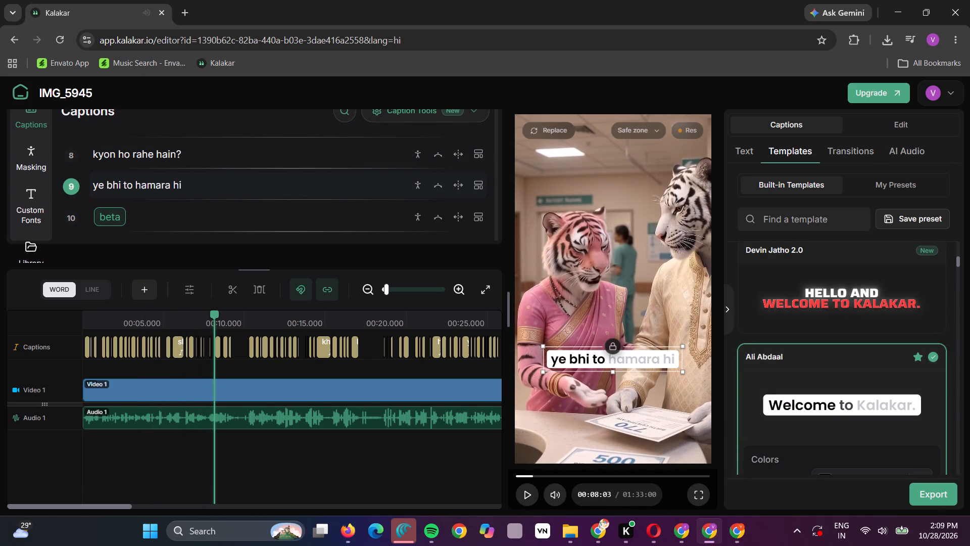
Scale the caption box down in the video preview until it is clearly smaller than the template's default size.
{"action": "left_click_drag", "start_coordinate": [686, 374], "coordinate": [650, 358]}
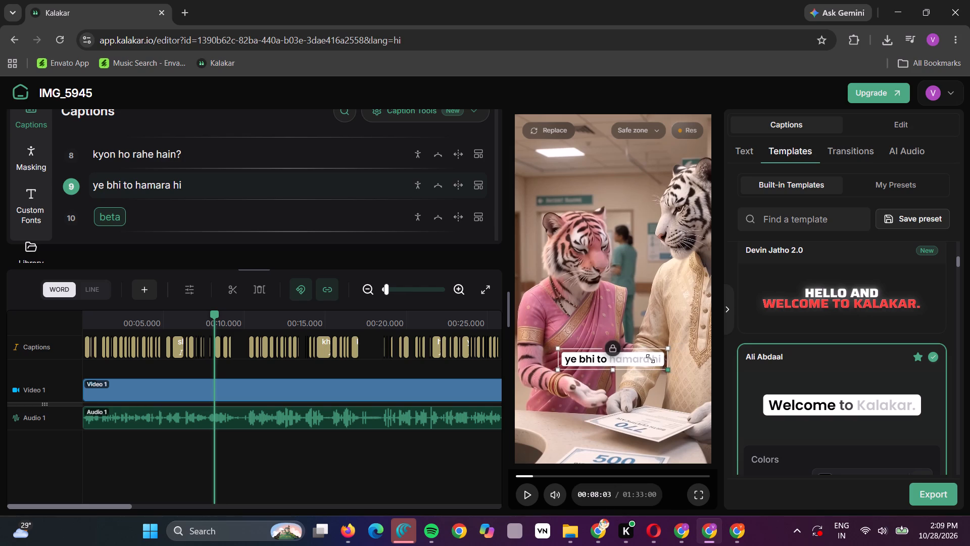
{"action": "left_click_drag", "start_coordinate": [650, 358], "coordinate": [628, 356]}
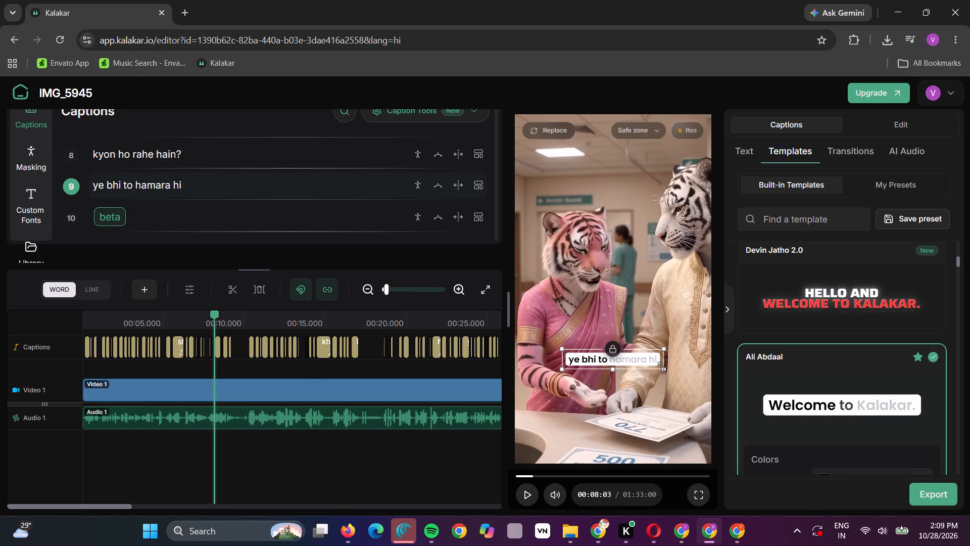
{"action": "left_click", "coordinate": [662, 371]}
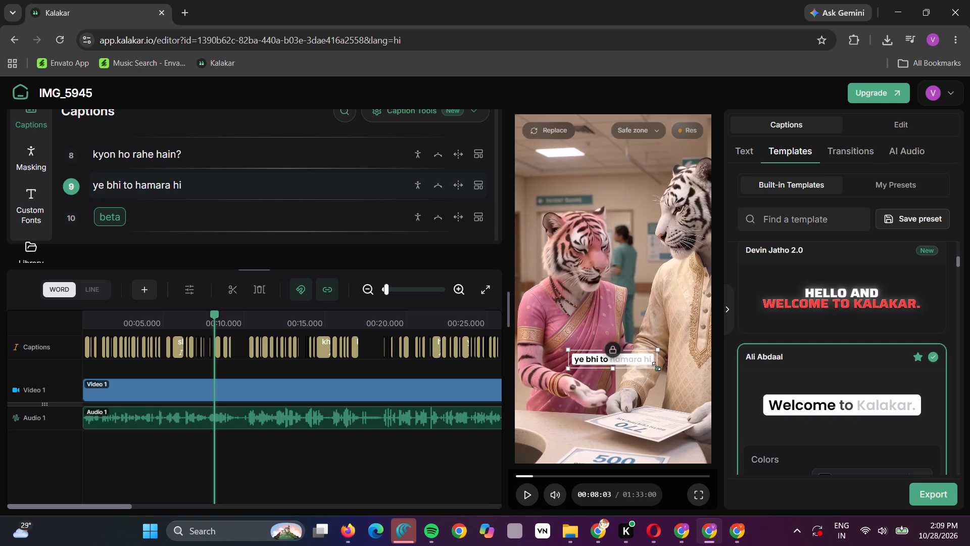
Move the word "saat" from caption 2 to the next line so caption 3 reads "saat sau sattar hai,".
{"action": "scroll", "coordinate": [220, 183], "scroll_direction": "up", "scroll_amount": 5}
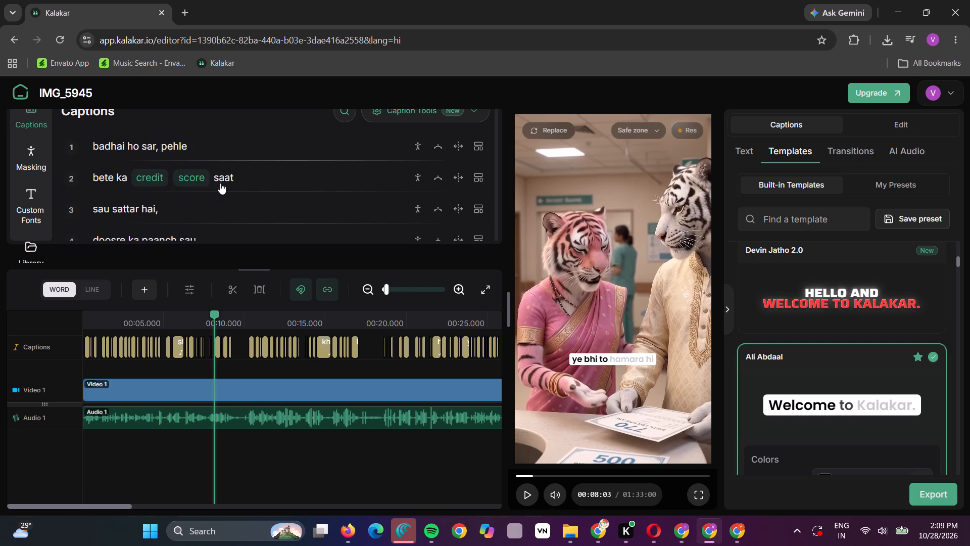
{"action": "scroll", "coordinate": [220, 183], "scroll_direction": "up", "scroll_amount": 1}
{"action": "left_click", "coordinate": [221, 182]}
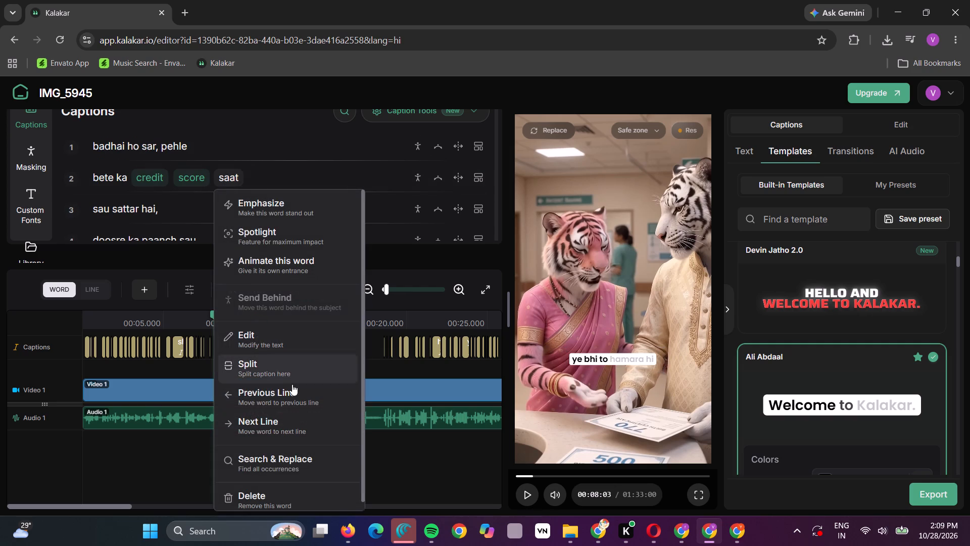
{"action": "left_click", "coordinate": [283, 419]}
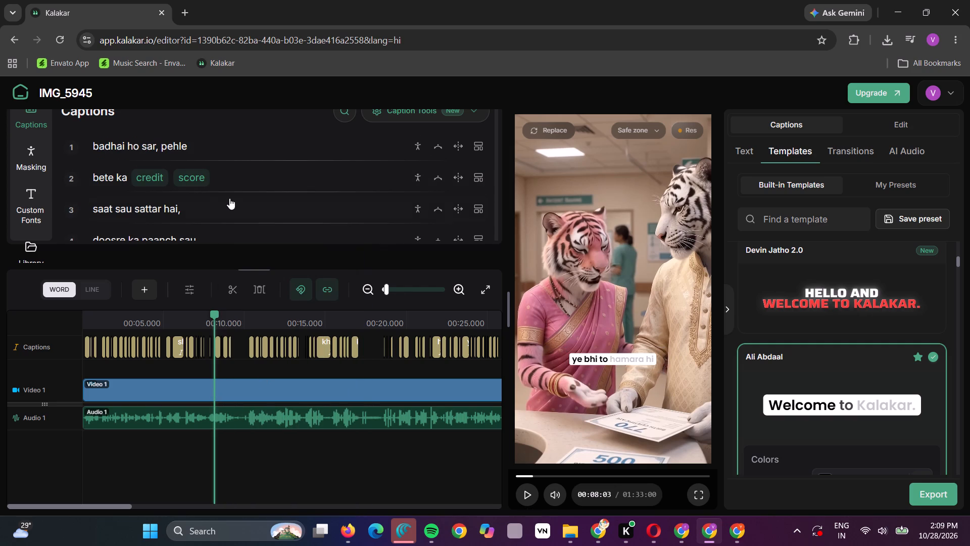
Merge "mera sher." into the previous line so caption 5 reads "wah! mera sher.".
{"action": "scroll", "coordinate": [229, 198], "scroll_direction": "down", "scroll_amount": 2}
{"action": "left_click", "coordinate": [133, 214]}
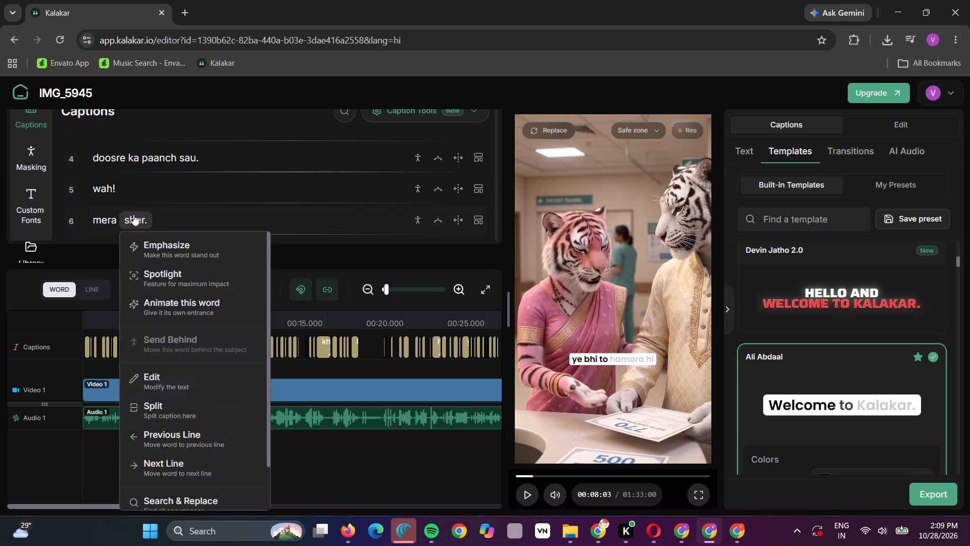
{"action": "left_click", "coordinate": [194, 441]}
Regroup the following captions as "aap naraz kyon ho rahe" and "hain? ye bhi to hamara hi".
{"action": "scroll", "coordinate": [182, 168], "scroll_direction": "down", "scroll_amount": 1}
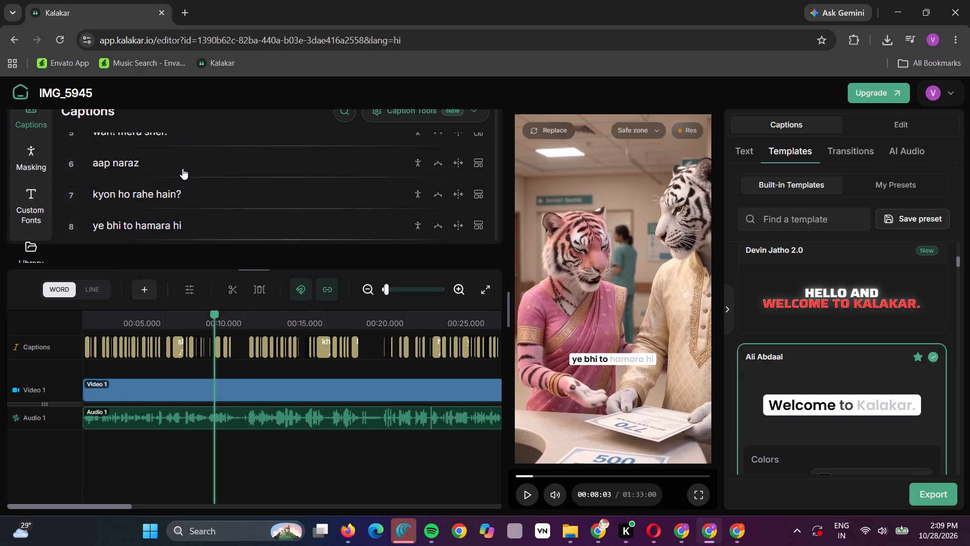
{"action": "scroll", "coordinate": [182, 168], "scroll_direction": "down", "scroll_amount": 1}
{"action": "left_click", "coordinate": [169, 198]}
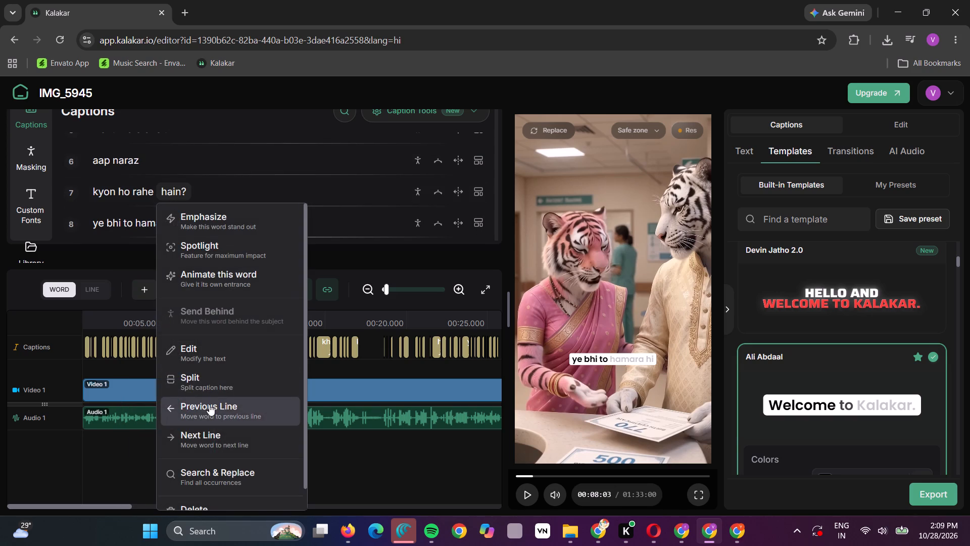
{"action": "left_click", "coordinate": [209, 404]}
{"action": "scroll", "coordinate": [166, 194], "scroll_direction": "down", "scroll_amount": 1}
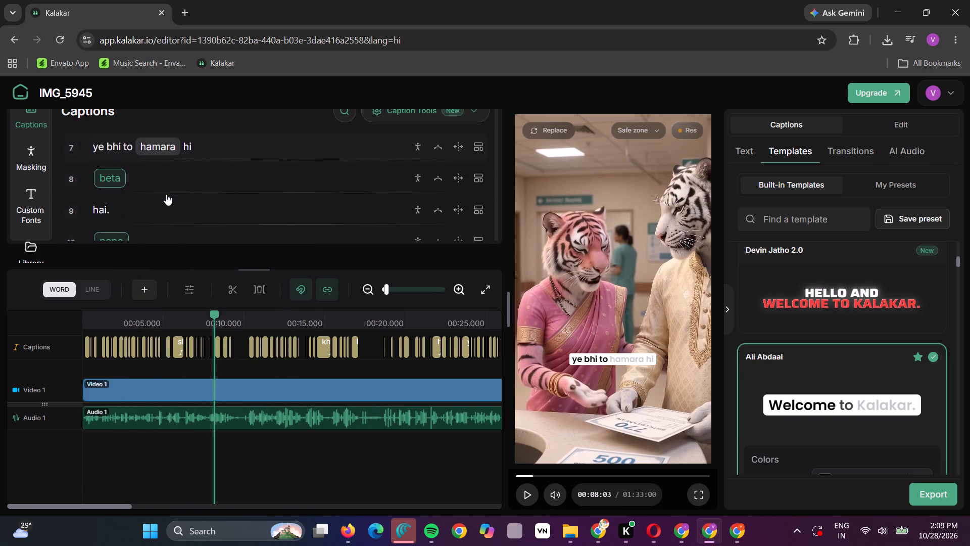
{"action": "scroll", "coordinate": [166, 194], "scroll_direction": "down", "scroll_amount": 1}
{"action": "left_click", "coordinate": [181, 146]}
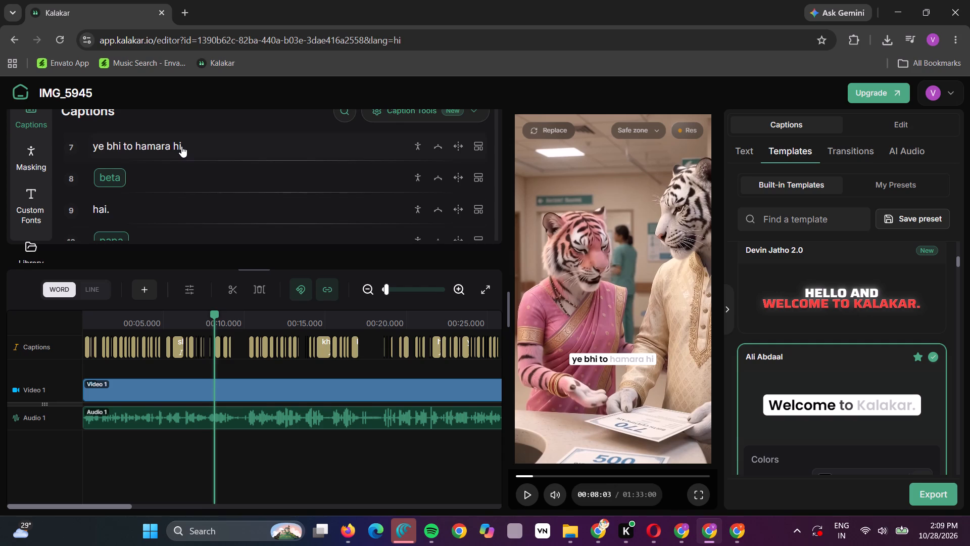
{"action": "left_click", "coordinate": [220, 151]}
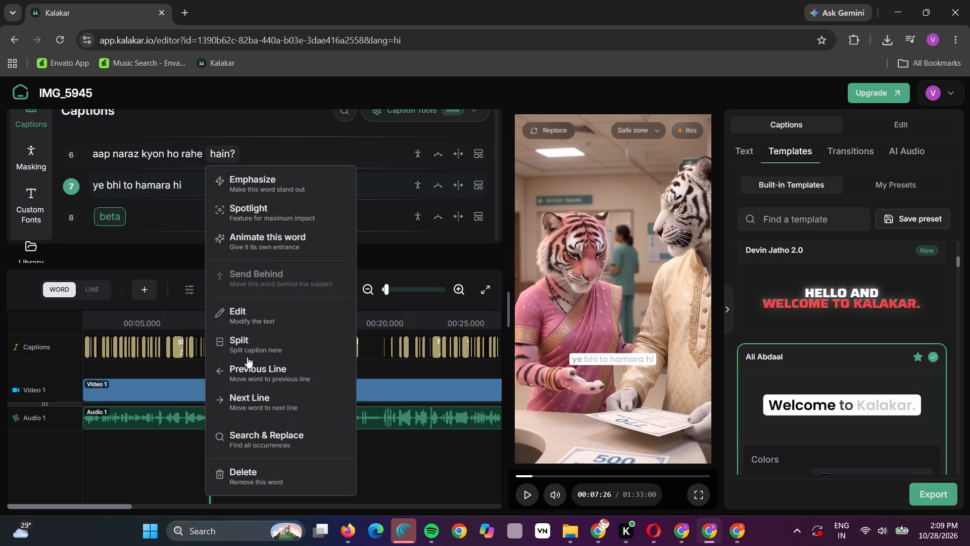
{"action": "left_click", "coordinate": [256, 393]}
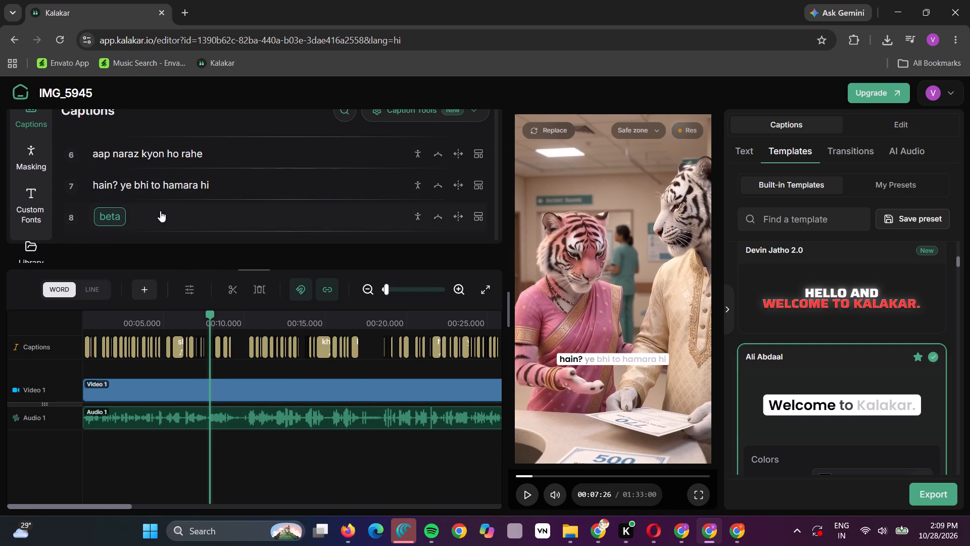
Move "hi" down and "hai." up onto the "beta" line so caption 8 reads "hi beta hai.".
{"action": "left_click", "coordinate": [214, 179]}
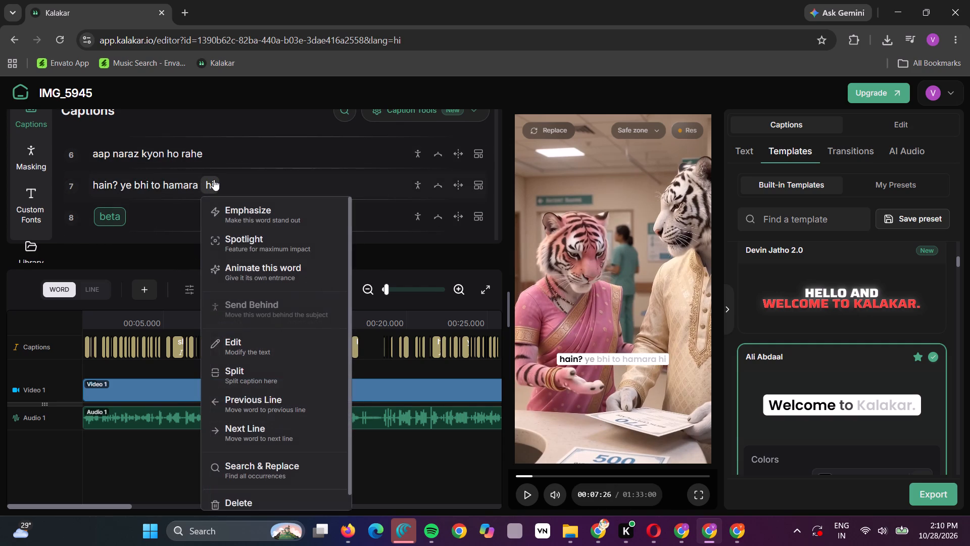
{"action": "left_click", "coordinate": [261, 426]}
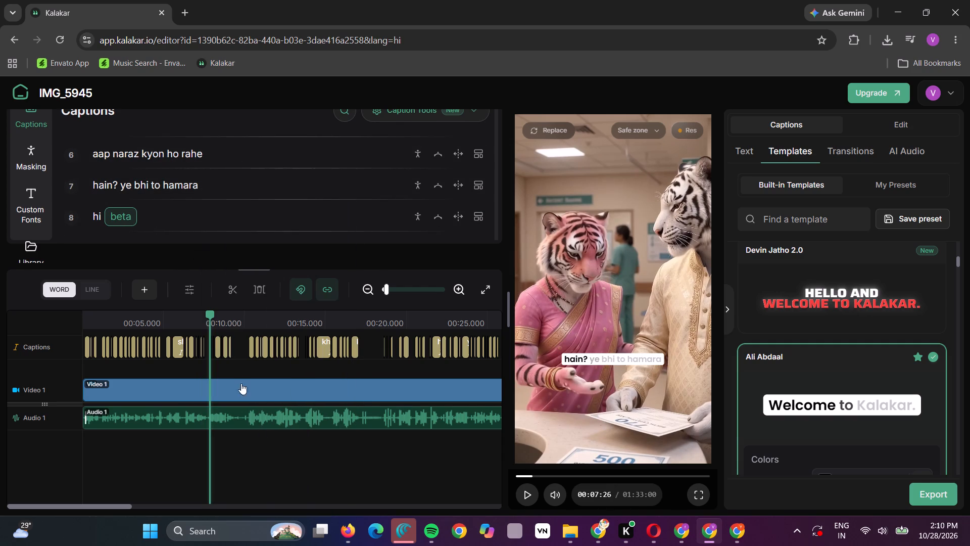
{"action": "scroll", "coordinate": [209, 180], "scroll_direction": "down", "scroll_amount": 1}
{"action": "left_click", "coordinate": [100, 210]}
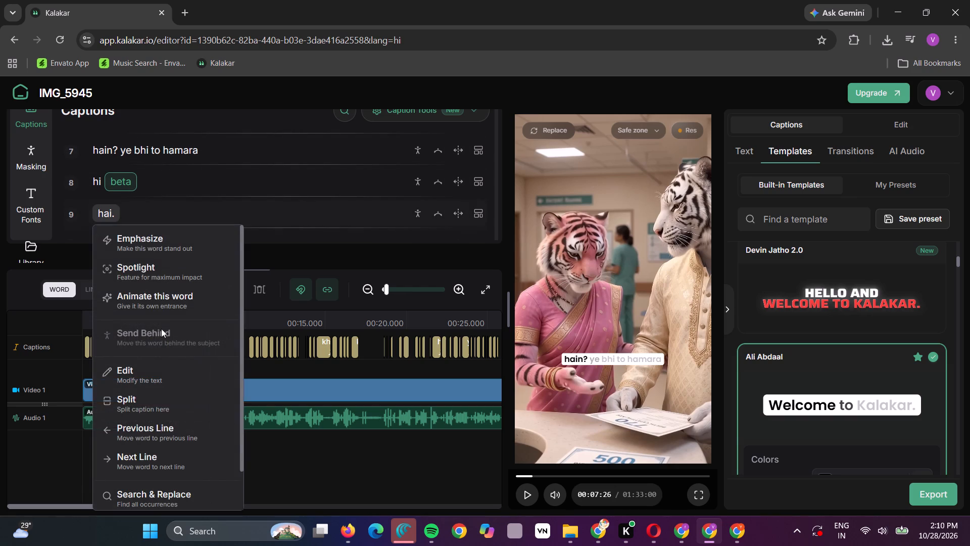
{"action": "left_click", "coordinate": [166, 429]}
Merge "mujhe bhi" and "biryani" into the "papa" line so caption 9 reads "papa mujhe bhi biryani".
{"action": "scroll", "coordinate": [169, 207], "scroll_direction": "down", "scroll_amount": 1}
{"action": "left_click", "coordinate": [139, 194]}
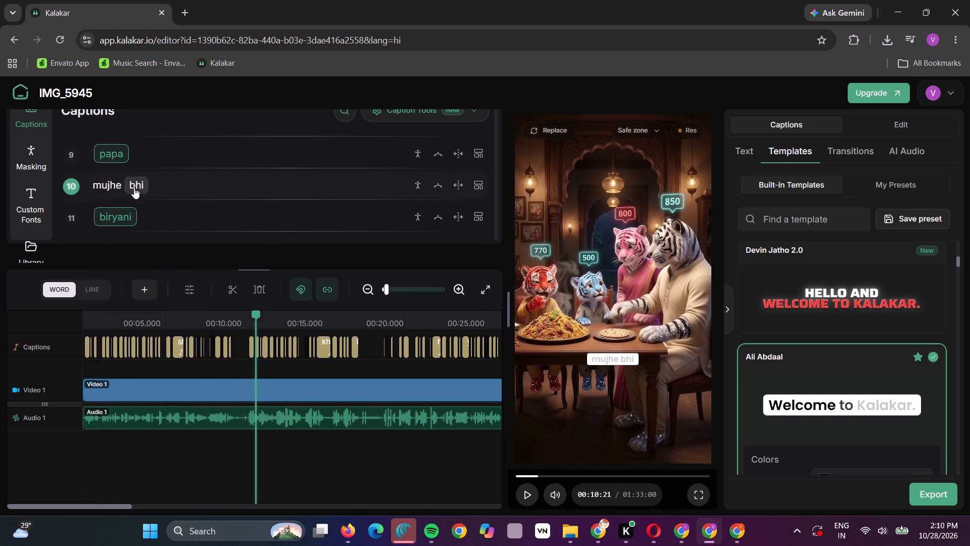
{"action": "left_click", "coordinate": [134, 188]}
{"action": "left_click", "coordinate": [157, 407]}
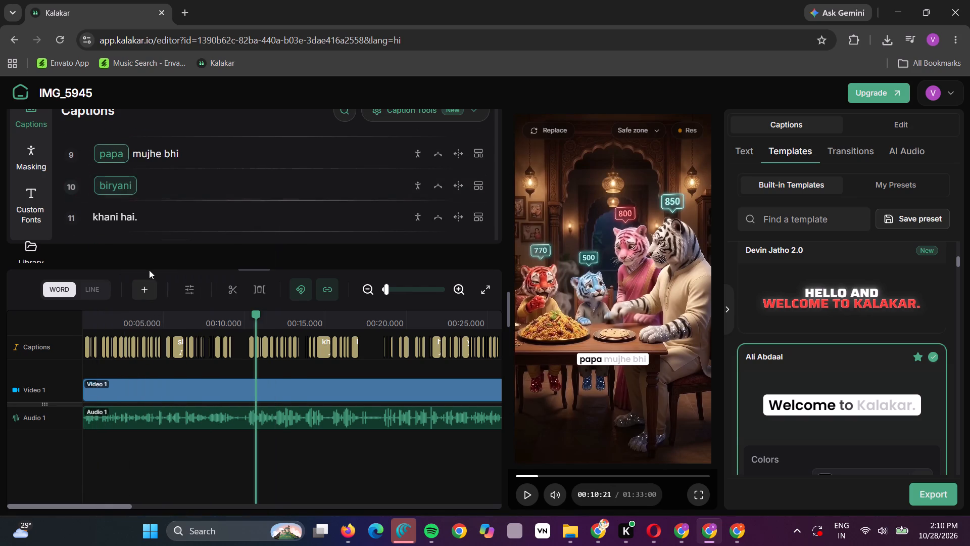
{"action": "left_click", "coordinate": [130, 179]}
{"action": "left_click", "coordinate": [181, 397]}
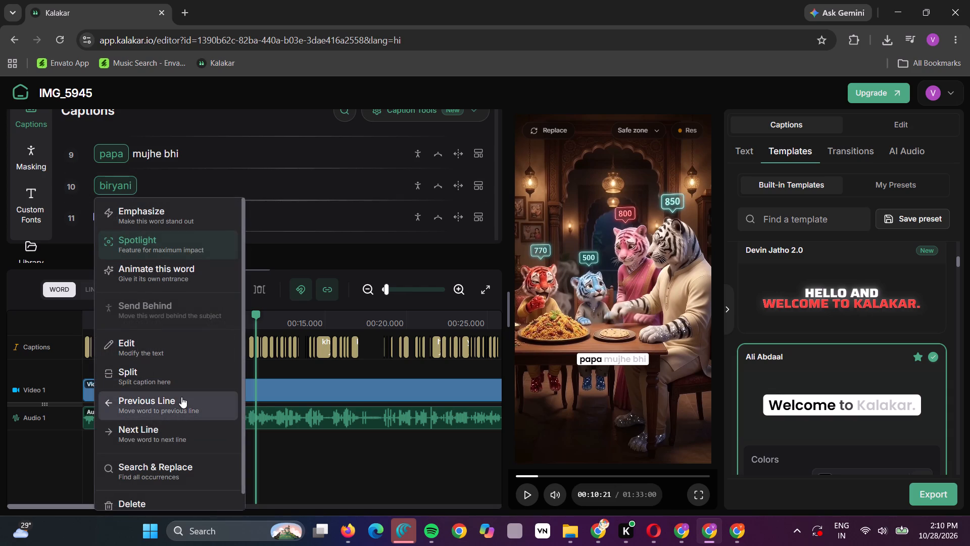
Move "sirf" and "mera" up to the previous line so caption 14 reads "biryani sirf mera".
{"action": "scroll", "coordinate": [215, 189], "scroll_direction": "down", "scroll_amount": 1}
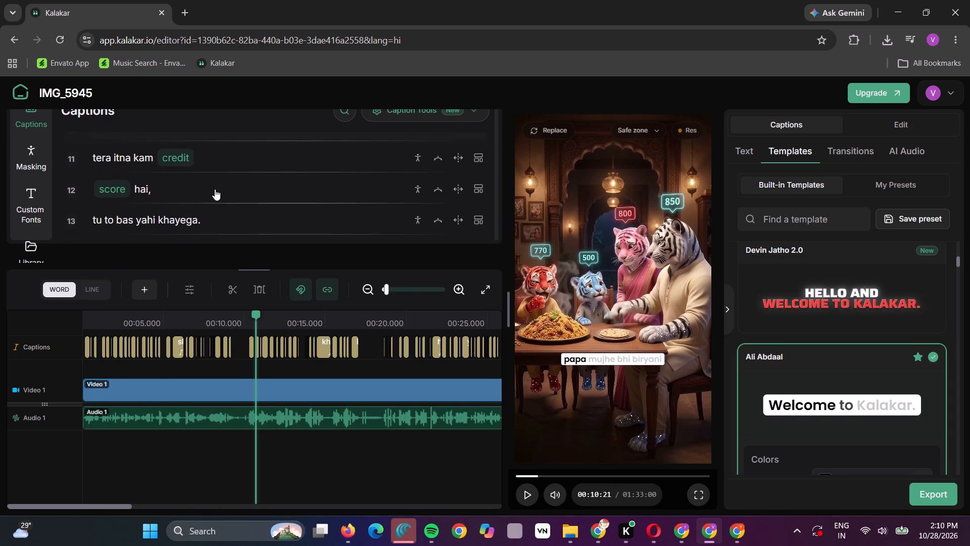
{"action": "scroll", "coordinate": [215, 189], "scroll_direction": "down", "scroll_amount": 1}
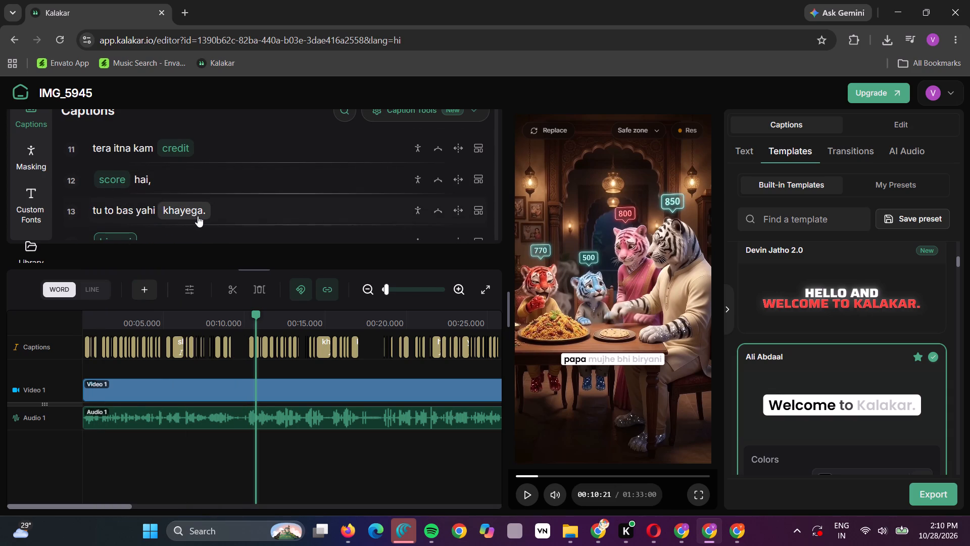
{"action": "scroll", "coordinate": [198, 216], "scroll_direction": "down", "scroll_amount": 1}
{"action": "left_click", "coordinate": [104, 202]}
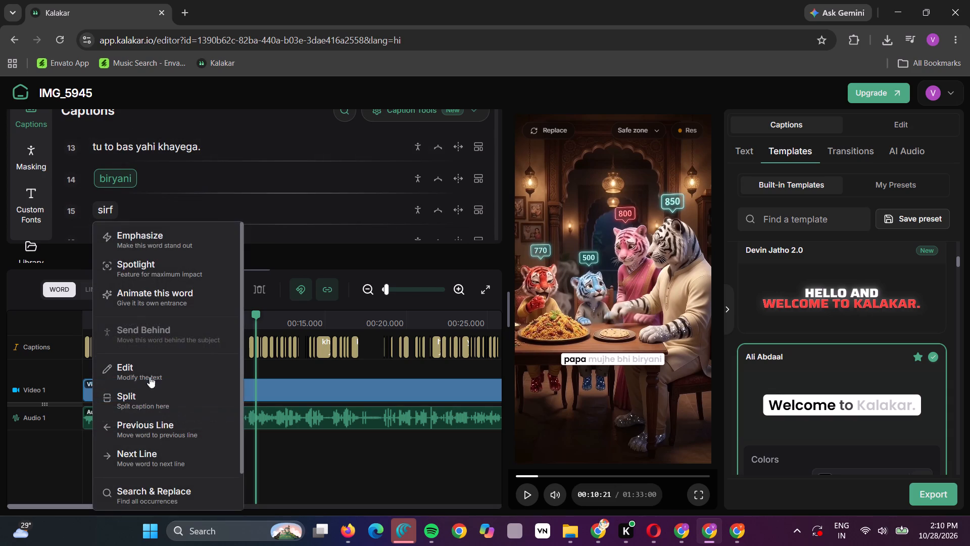
{"action": "left_click", "coordinate": [124, 430]}
{"action": "left_click", "coordinate": [112, 212]}
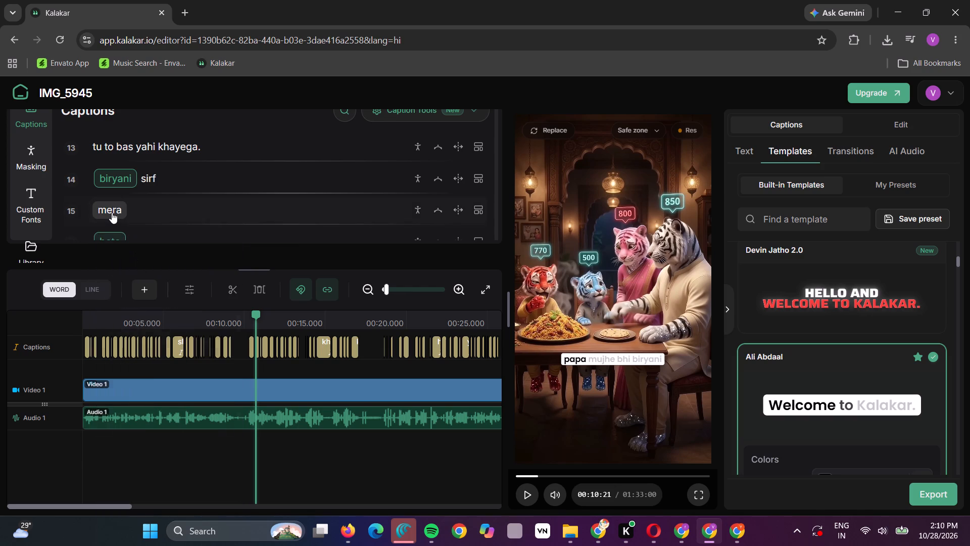
{"action": "left_click", "coordinate": [145, 434]}
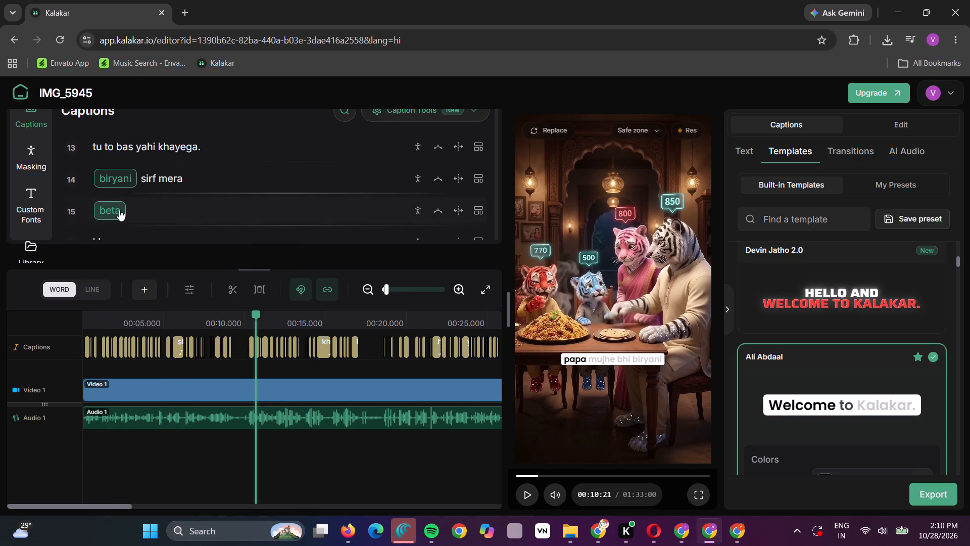
Join the word "beta" with "khayega." so caption 15 reads "beta khayega.".
{"action": "left_click", "coordinate": [119, 210]}
{"action": "left_click", "coordinate": [152, 437]}
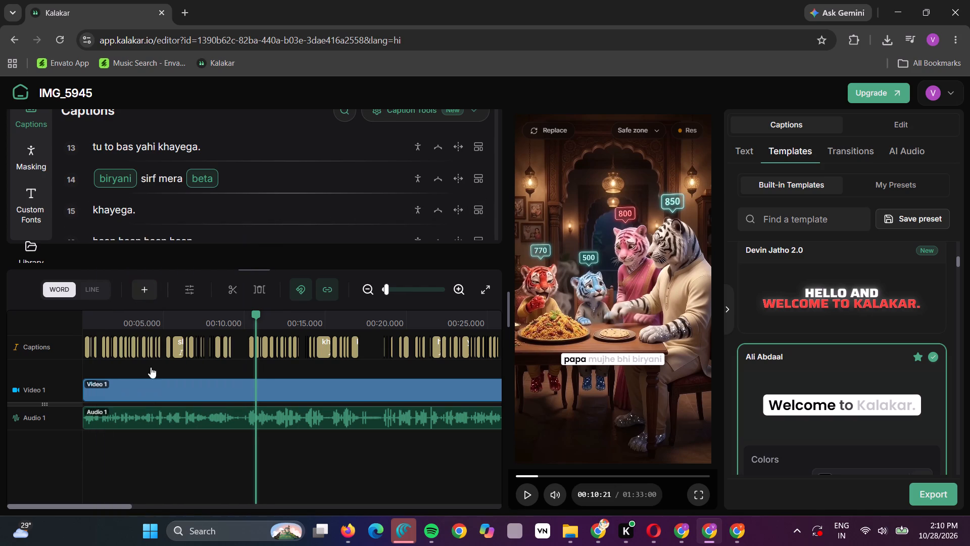
{"action": "scroll", "coordinate": [166, 236], "scroll_direction": "down", "scroll_amount": 1}
{"action": "left_click", "coordinate": [196, 136]}
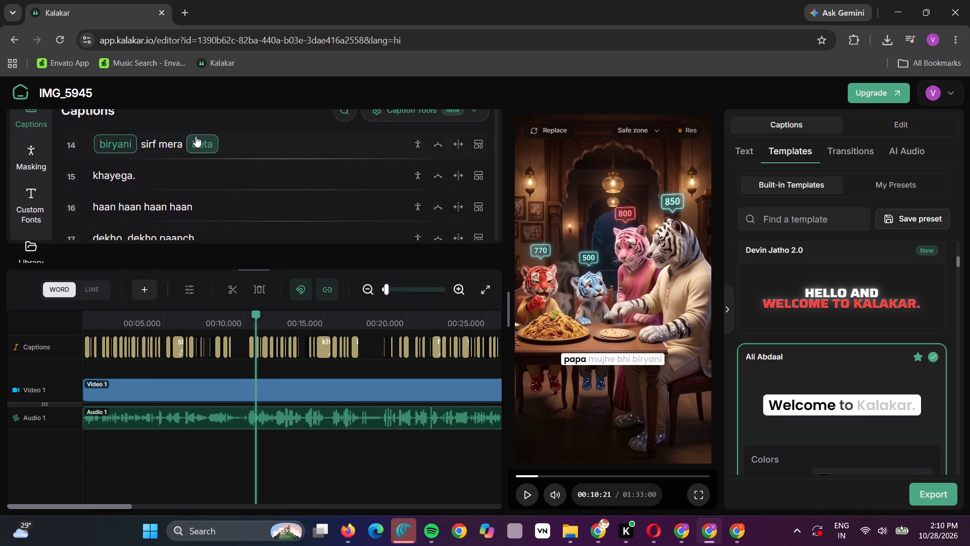
{"action": "left_click", "coordinate": [231, 380]}
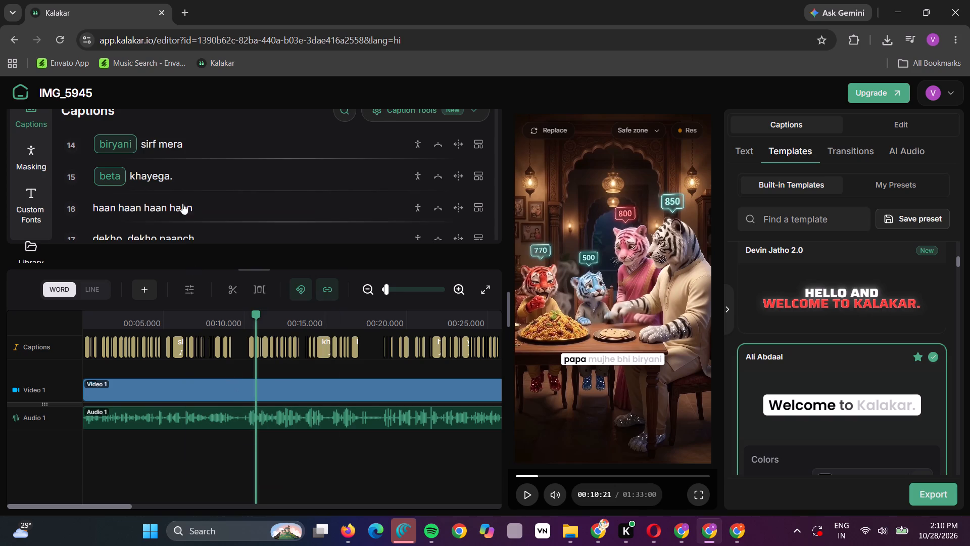
Merge "hi sahi" into the previous line so caption 23 reads "lanat hi sahi".
{"action": "scroll", "coordinate": [184, 197], "scroll_direction": "down", "scroll_amount": 4}
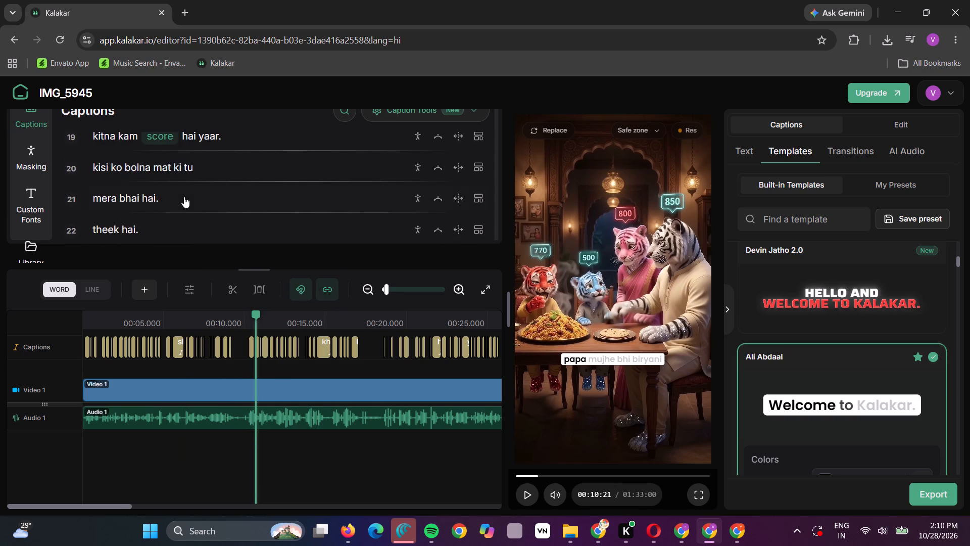
{"action": "scroll", "coordinate": [130, 221], "scroll_direction": "down", "scroll_amount": 1}
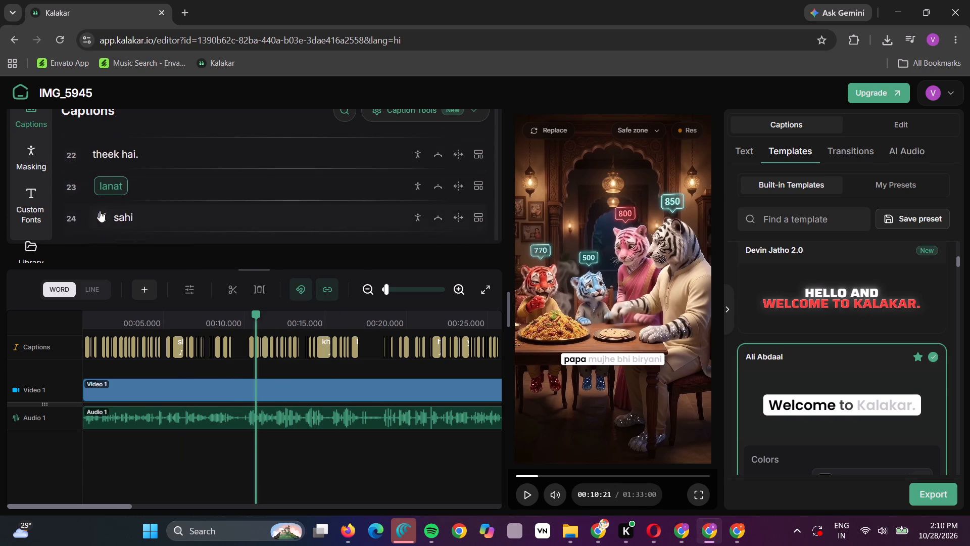
{"action": "left_click", "coordinate": [114, 218]}
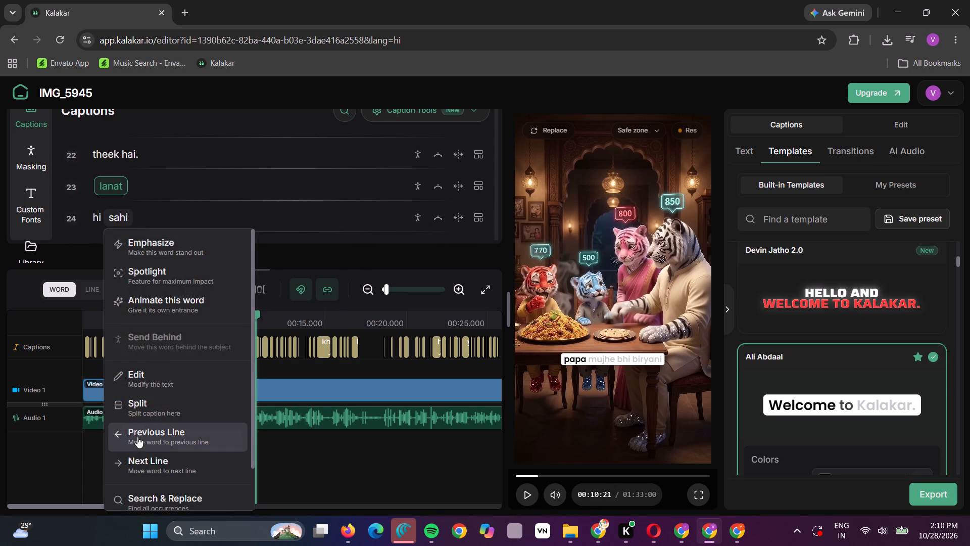
{"action": "left_click", "coordinate": [137, 437]}
Merge "apni" into the previous line so caption 27 reads "beta apni".
{"action": "scroll", "coordinate": [169, 203], "scroll_direction": "down", "scroll_amount": 1}
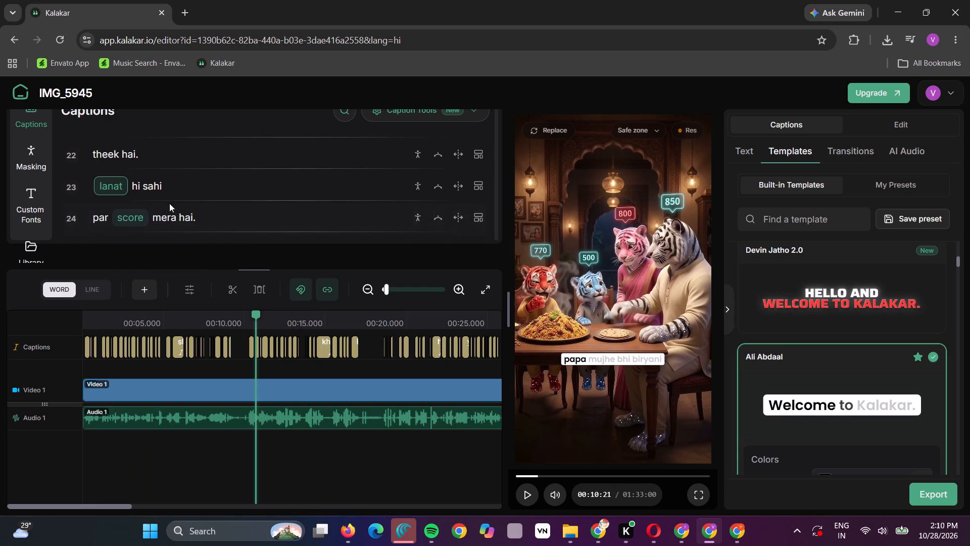
{"action": "scroll", "coordinate": [169, 203], "scroll_direction": "down", "scroll_amount": 2}
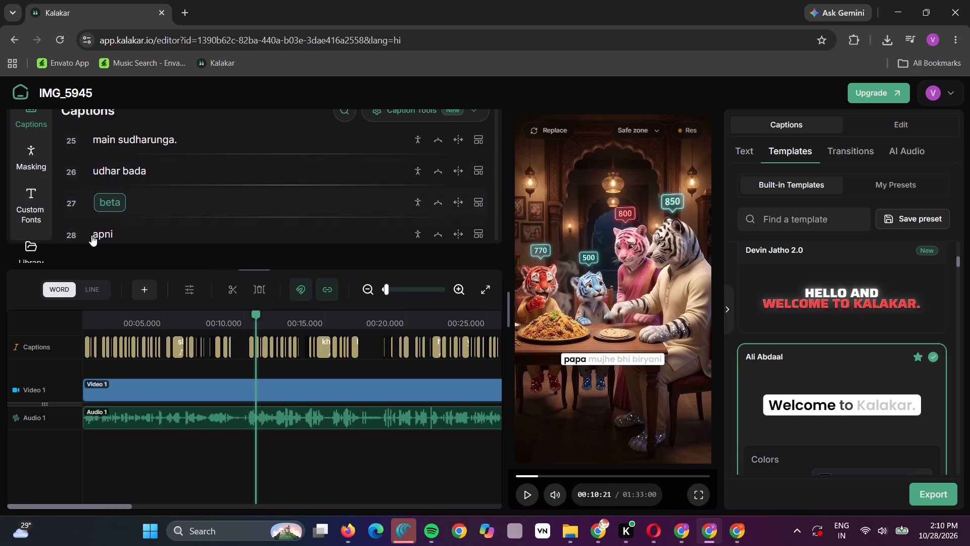
{"action": "left_click", "coordinate": [91, 237]}
{"action": "left_click", "coordinate": [110, 189]}
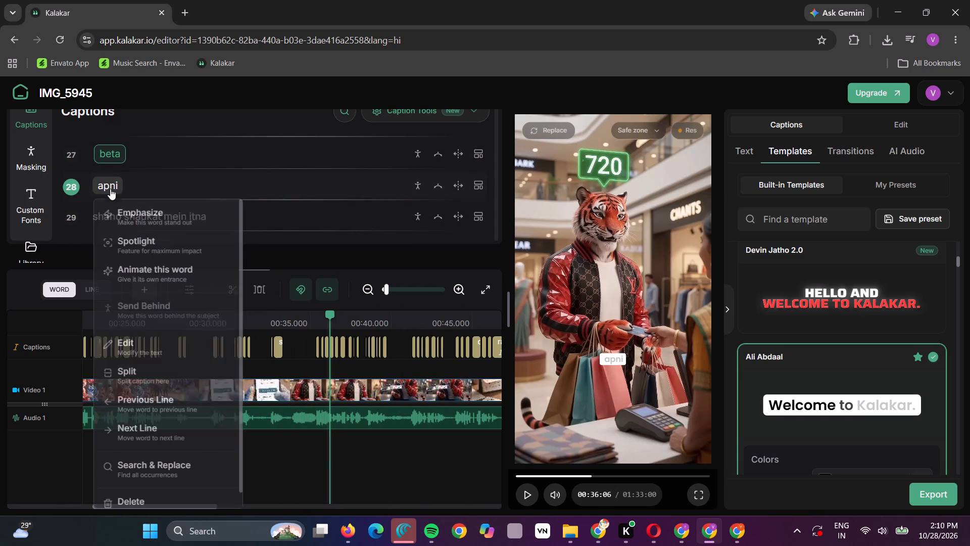
{"action": "left_click", "coordinate": [201, 407]}
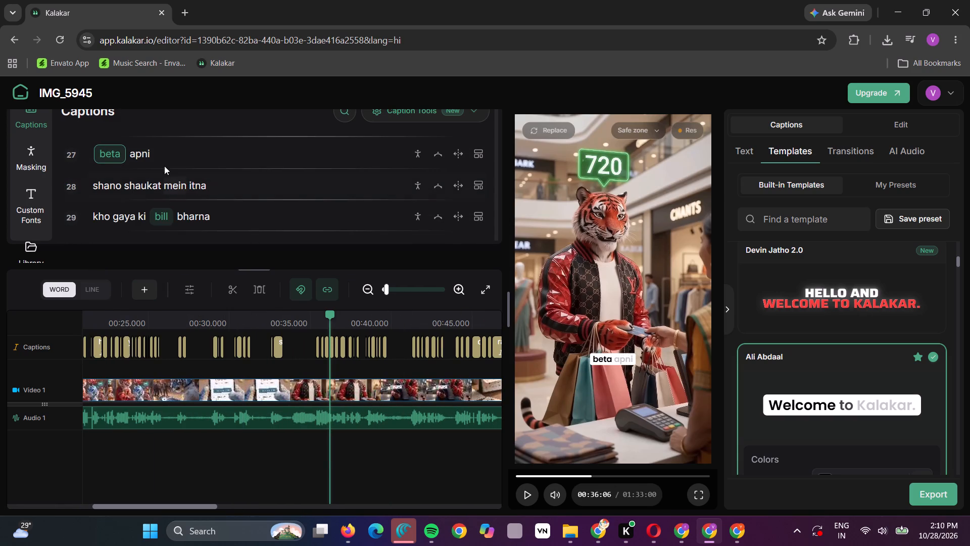
Merge "beta apni" into the previous line so caption 26 reads "udhar bada beta apni".
{"action": "left_click", "coordinate": [150, 158]}
{"action": "left_click", "coordinate": [188, 374]}
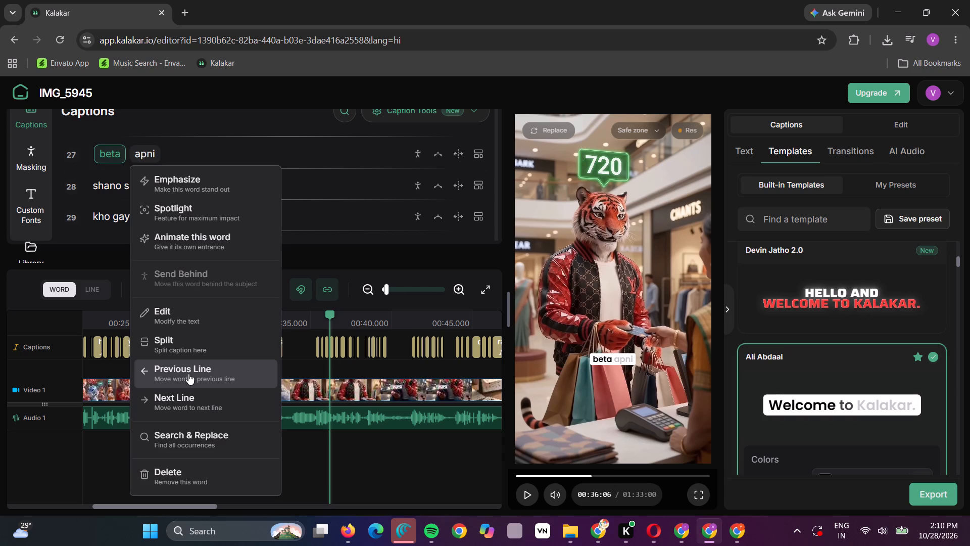
Move "beta" and "chupchaap" up to the previous line so caption 32 reads "lekin chhota beta chupchaap".
{"action": "scroll", "coordinate": [206, 219], "scroll_direction": "down", "scroll_amount": 1}
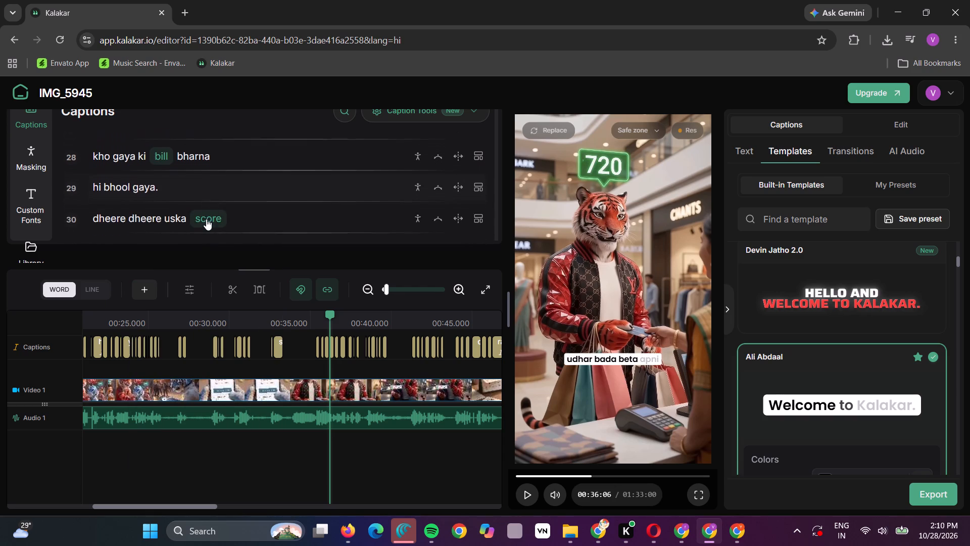
{"action": "scroll", "coordinate": [206, 219], "scroll_direction": "down", "scroll_amount": 2}
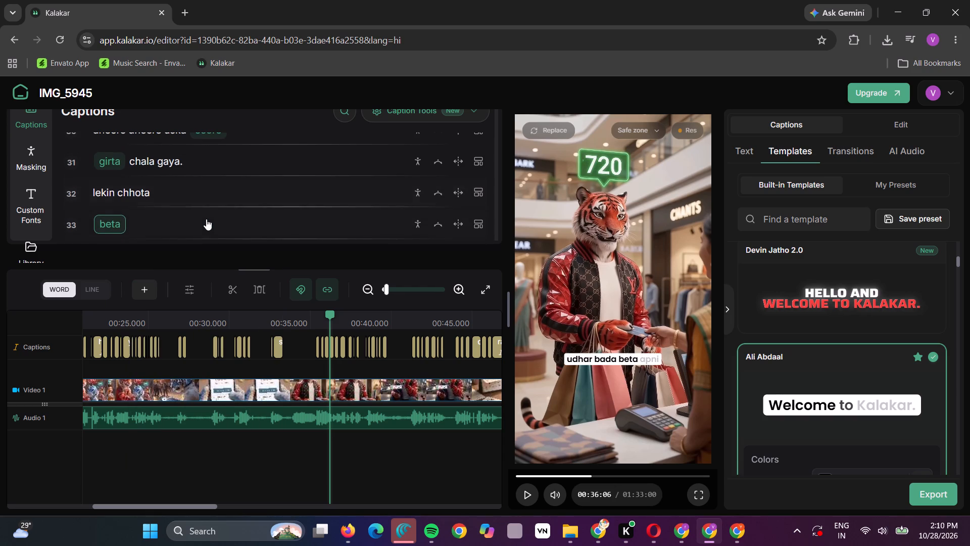
{"action": "left_click", "coordinate": [116, 222]}
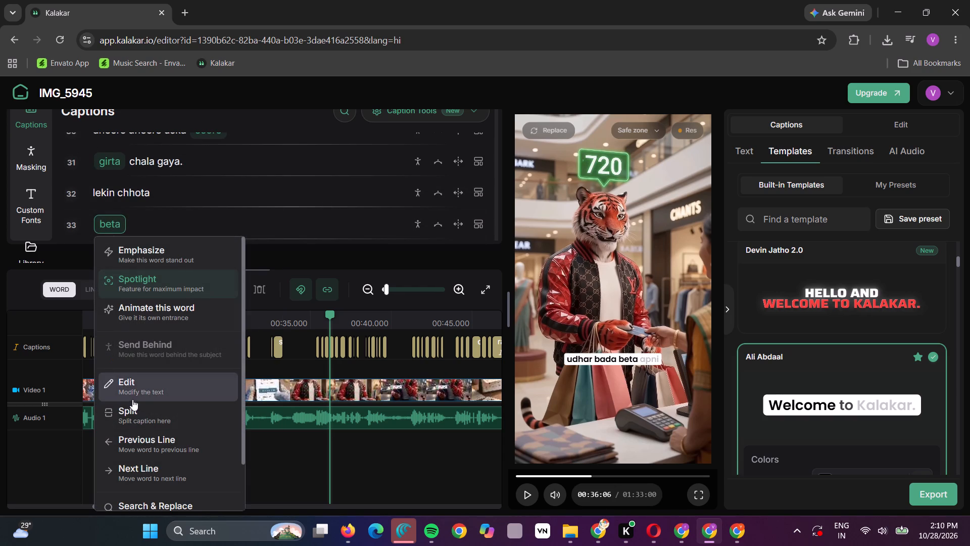
{"action": "left_click", "coordinate": [154, 445]}
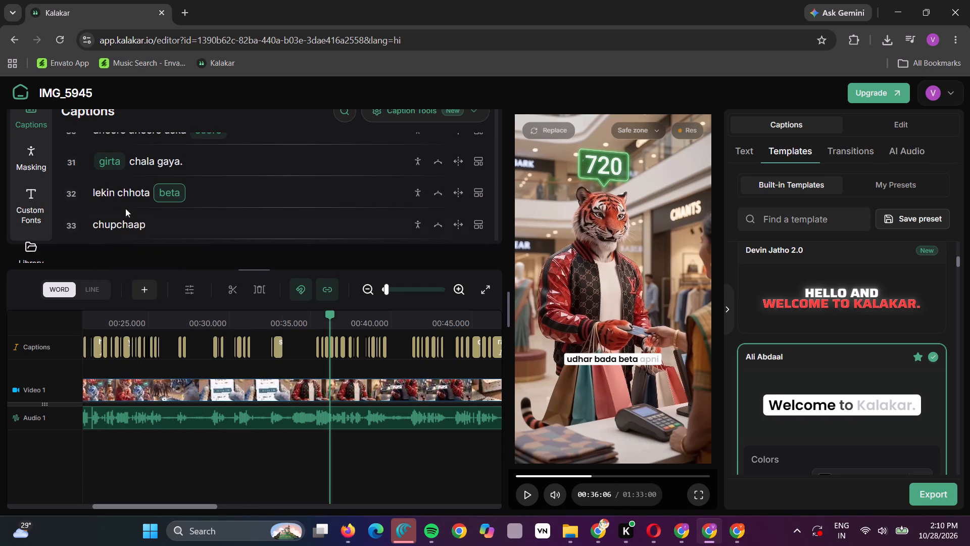
{"action": "left_click", "coordinate": [136, 220]}
{"action": "left_click", "coordinate": [157, 436]}
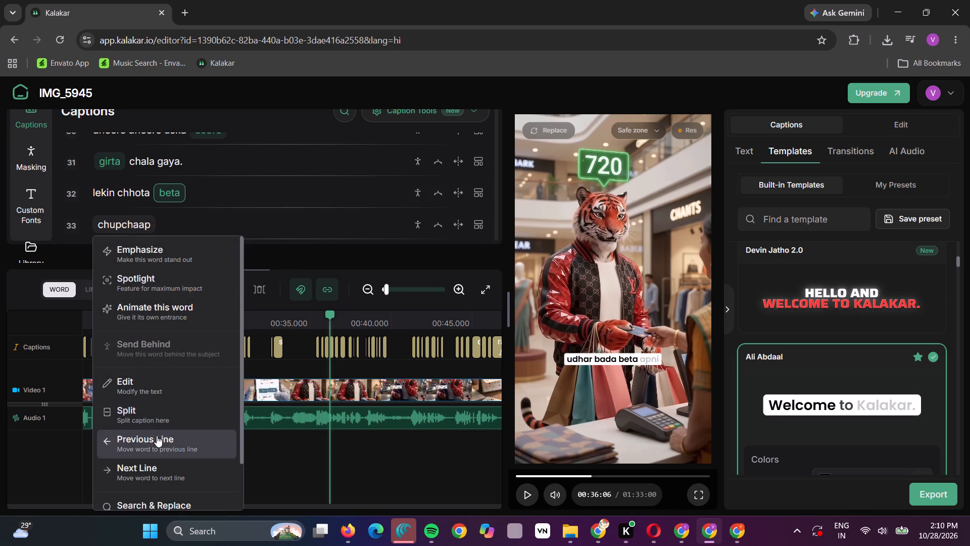
Merge "badhata gaya." into the previous line so caption 37 reads "credit score badhata gaya.", and preview that caption.
{"action": "scroll", "coordinate": [182, 212], "scroll_direction": "down", "scroll_amount": 2}
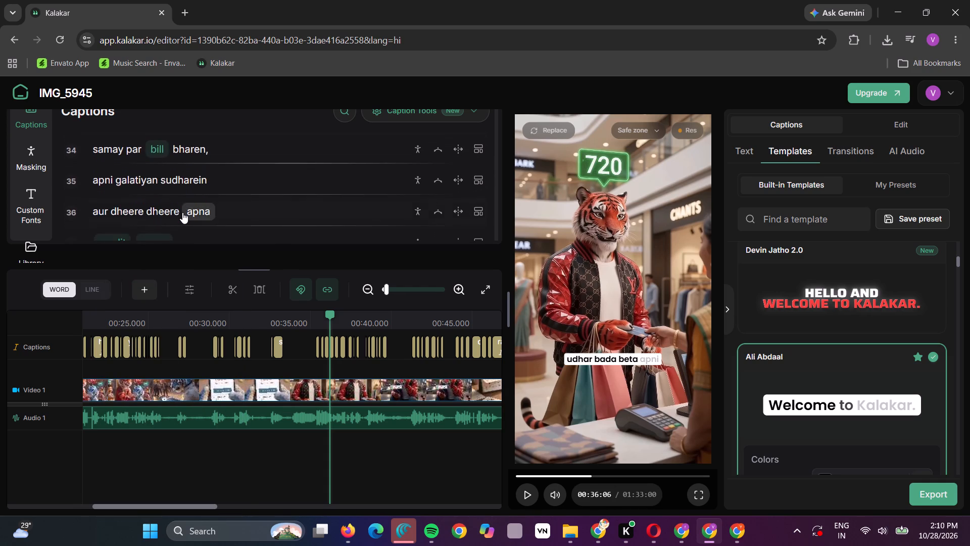
{"action": "scroll", "coordinate": [182, 212], "scroll_direction": "down", "scroll_amount": 1}
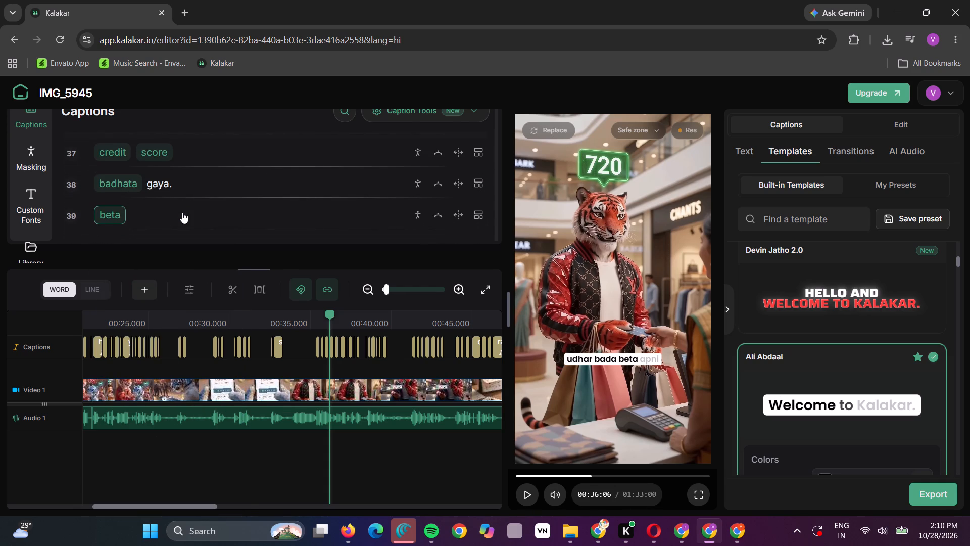
{"action": "scroll", "coordinate": [182, 212], "scroll_direction": "down", "scroll_amount": 2}
{"action": "left_click", "coordinate": [163, 182]}
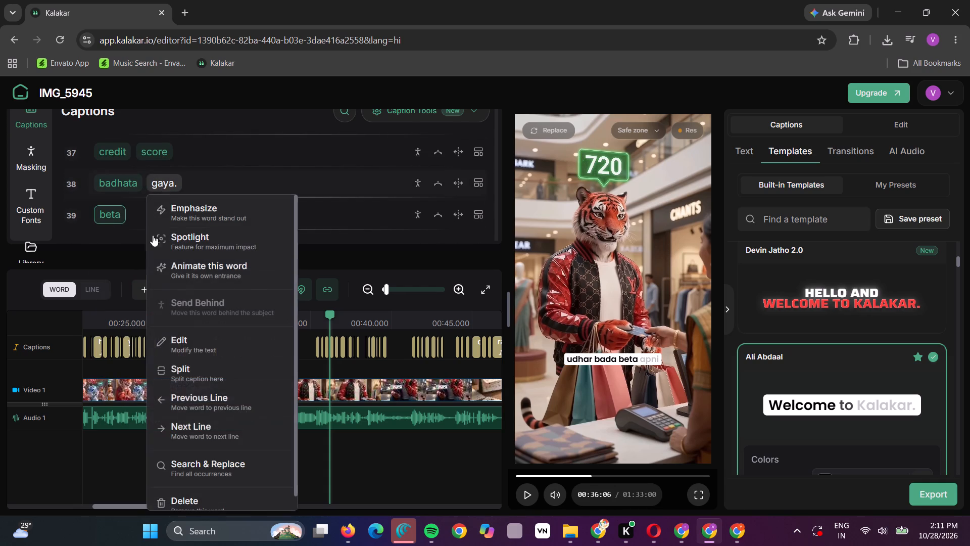
{"action": "left_click", "coordinate": [196, 406]}
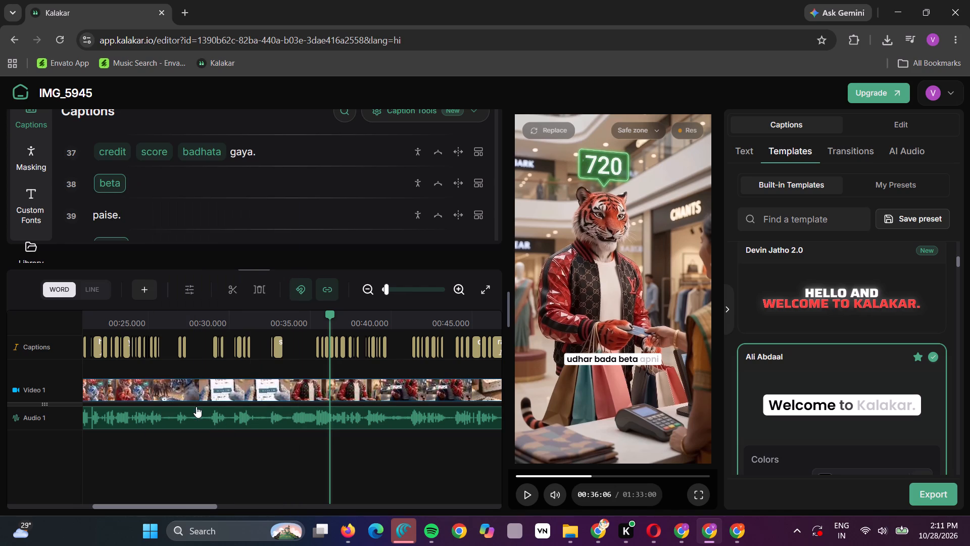
{"action": "left_click", "coordinate": [253, 155]}
{"action": "left_click", "coordinate": [299, 153]}
Move "paise." and "papa" up to the previous line so caption 38 reads "beta paise. papa".
{"action": "scroll", "coordinate": [186, 200], "scroll_direction": "down", "scroll_amount": 1}
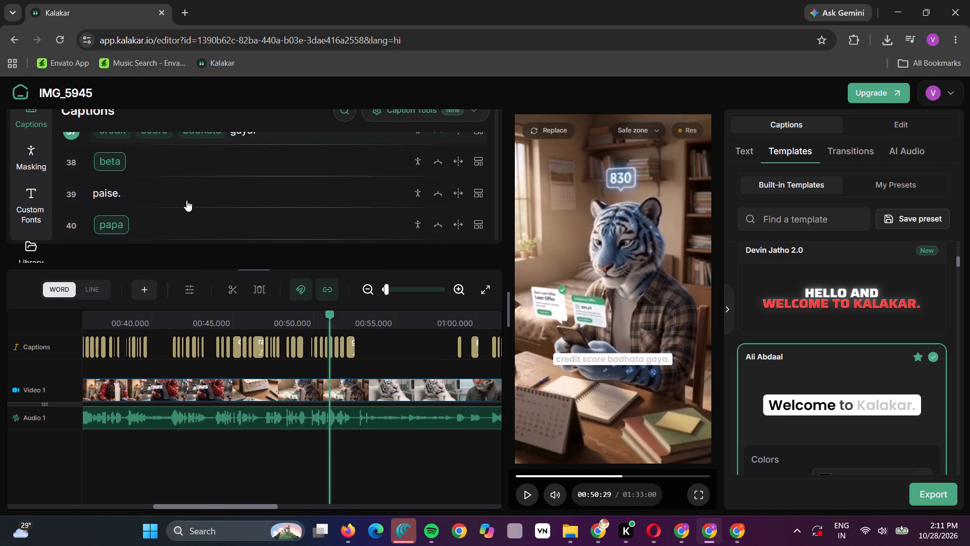
{"action": "left_click", "coordinate": [99, 197]}
{"action": "left_click", "coordinate": [144, 417]}
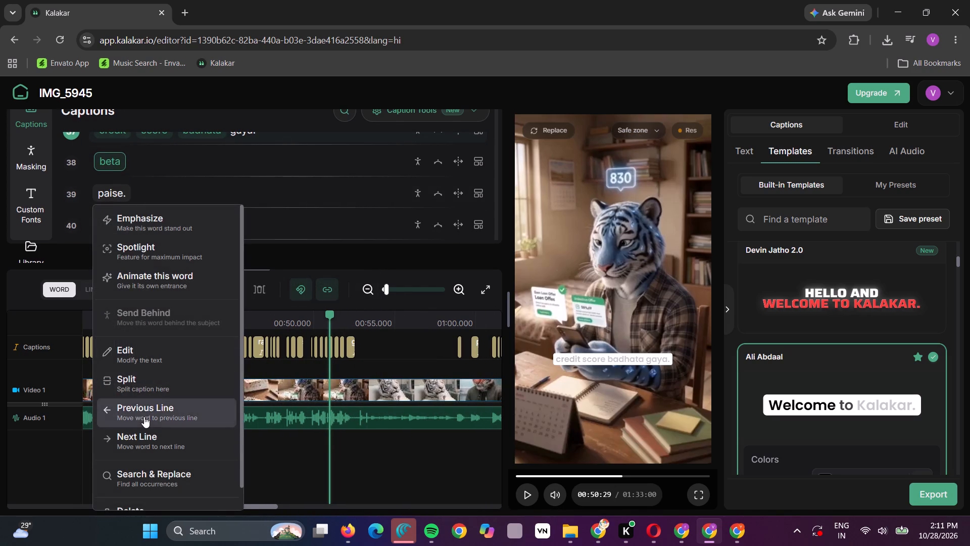
{"action": "left_click", "coordinate": [121, 192]}
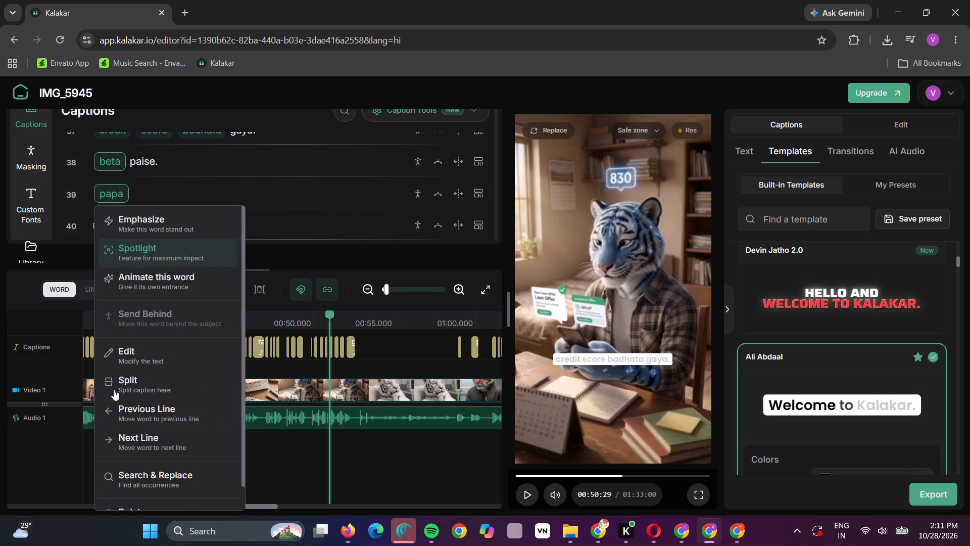
{"action": "left_click", "coordinate": [121, 415]}
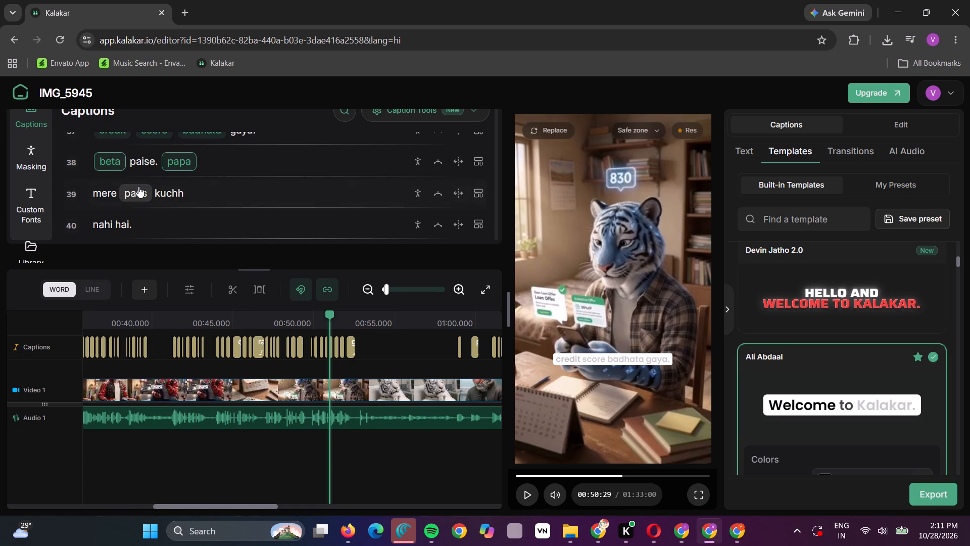
Move "lanat" and "hoon." up to the previous line so caption 46 reads "khandaan par lanat hoon.".
{"action": "scroll", "coordinate": [138, 187], "scroll_direction": "down", "scroll_amount": 1}
{"action": "scroll", "coordinate": [185, 203], "scroll_direction": "down", "scroll_amount": 1}
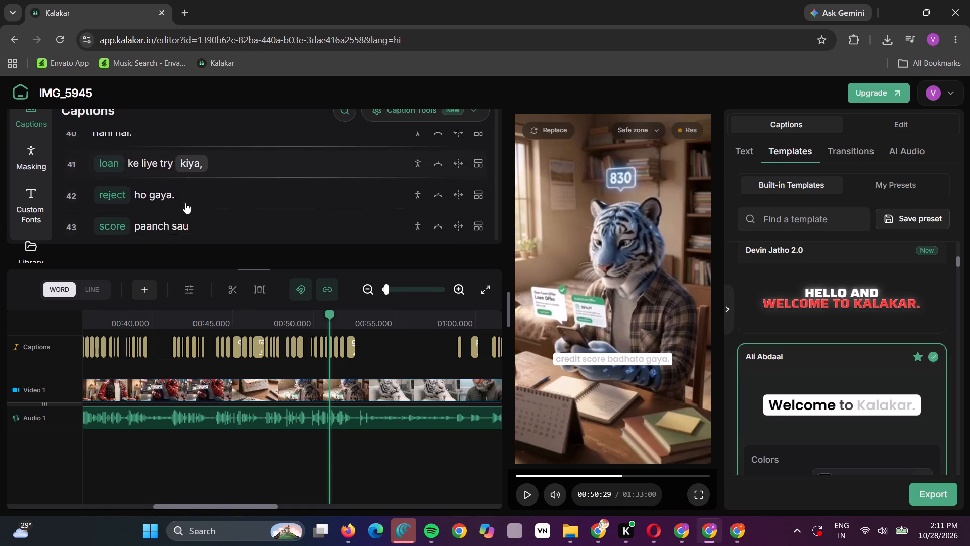
{"action": "scroll", "coordinate": [185, 203], "scroll_direction": "down", "scroll_amount": 2}
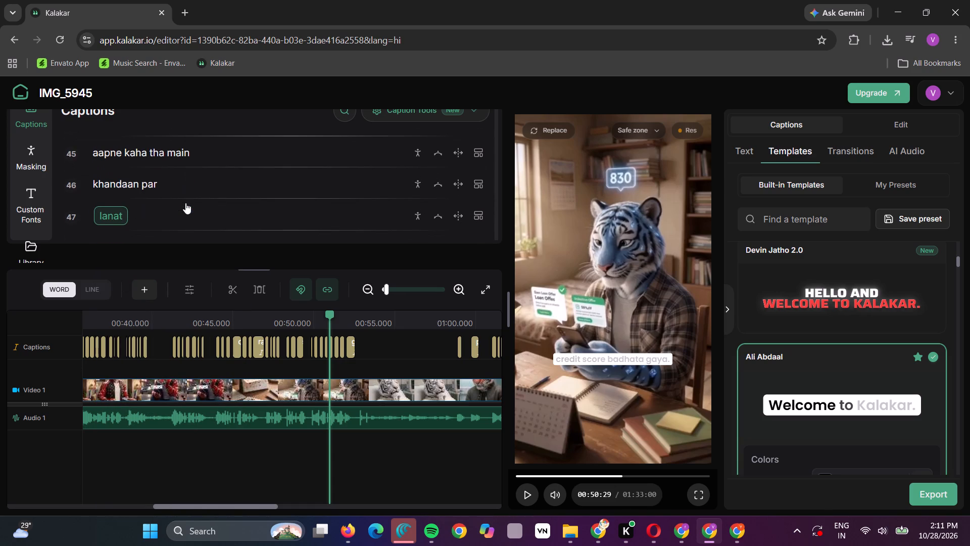
{"action": "scroll", "coordinate": [185, 203], "scroll_direction": "down", "scroll_amount": 1}
{"action": "left_click", "coordinate": [108, 217]}
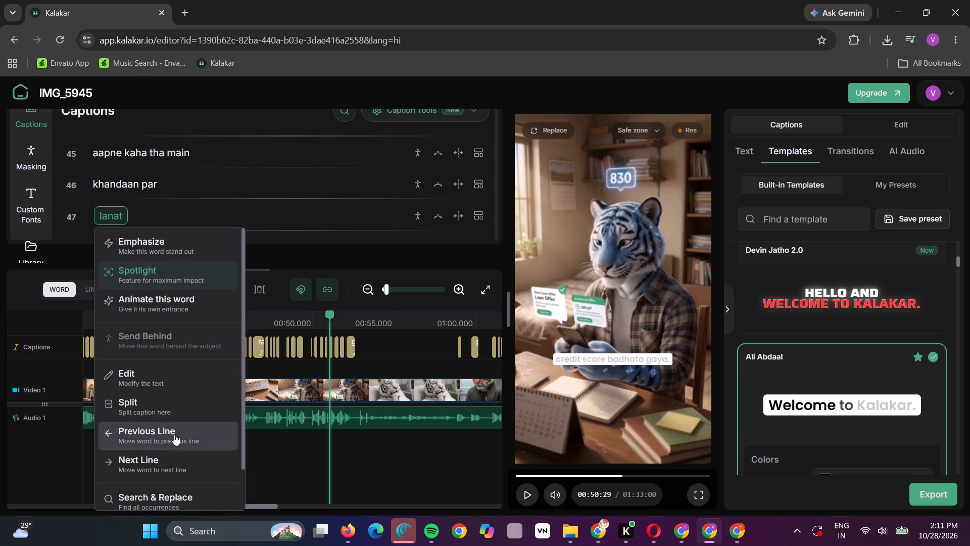
{"action": "left_click", "coordinate": [174, 434]}
{"action": "scroll", "coordinate": [151, 222], "scroll_direction": "down", "scroll_amount": 1}
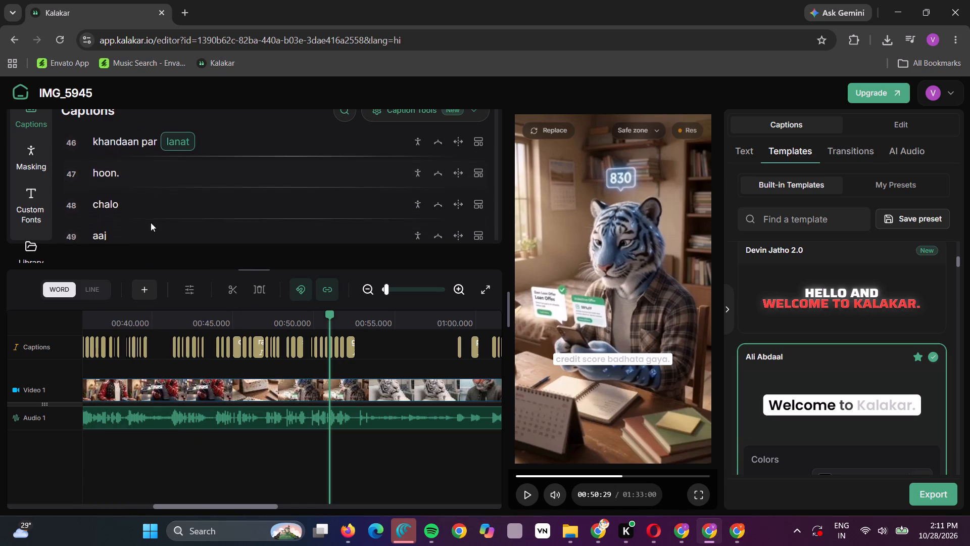
{"action": "left_click", "coordinate": [116, 176]}
{"action": "left_click", "coordinate": [186, 384]}
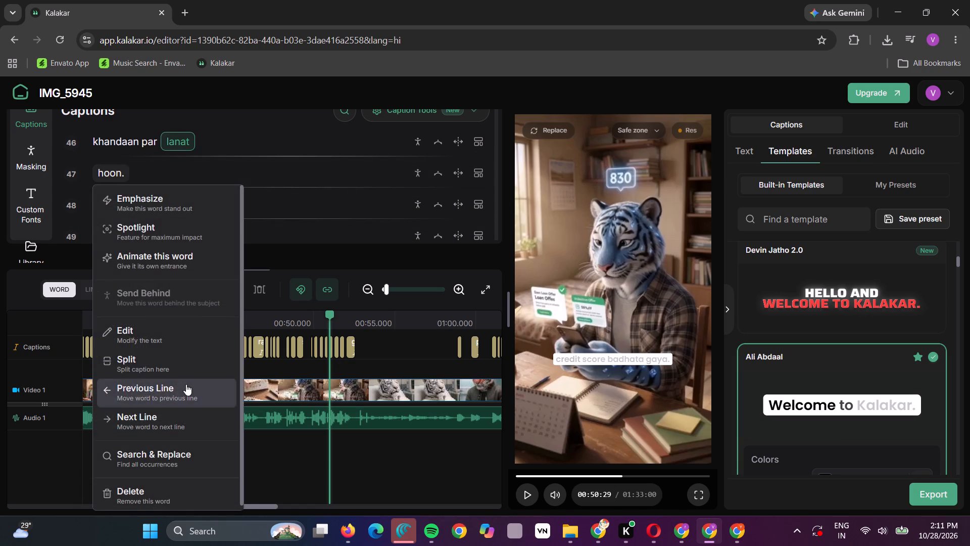
Join "lanat" to "aaj" and merge both into the previous line so caption 47 reads "chalo aaj lanat".
{"action": "left_click", "coordinate": [121, 236]}
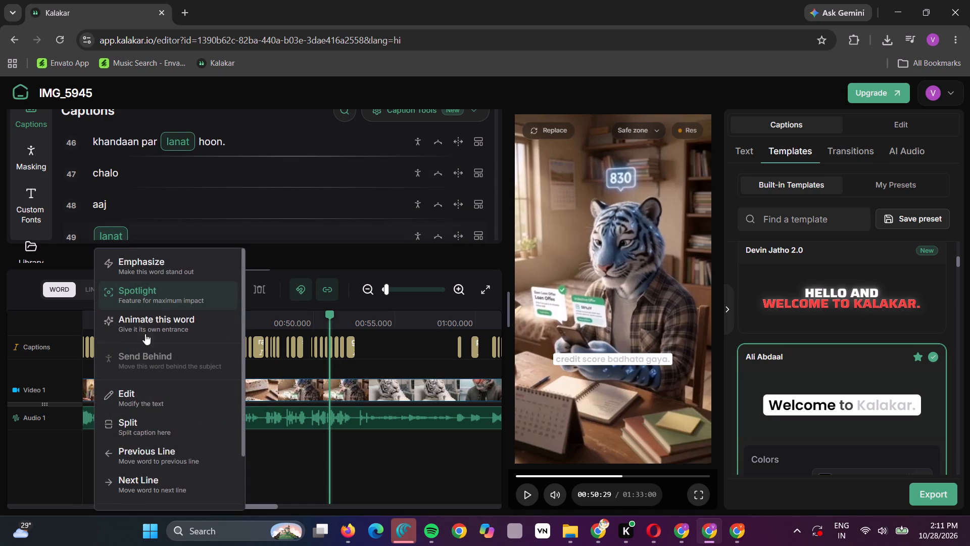
{"action": "left_click", "coordinate": [153, 454]}
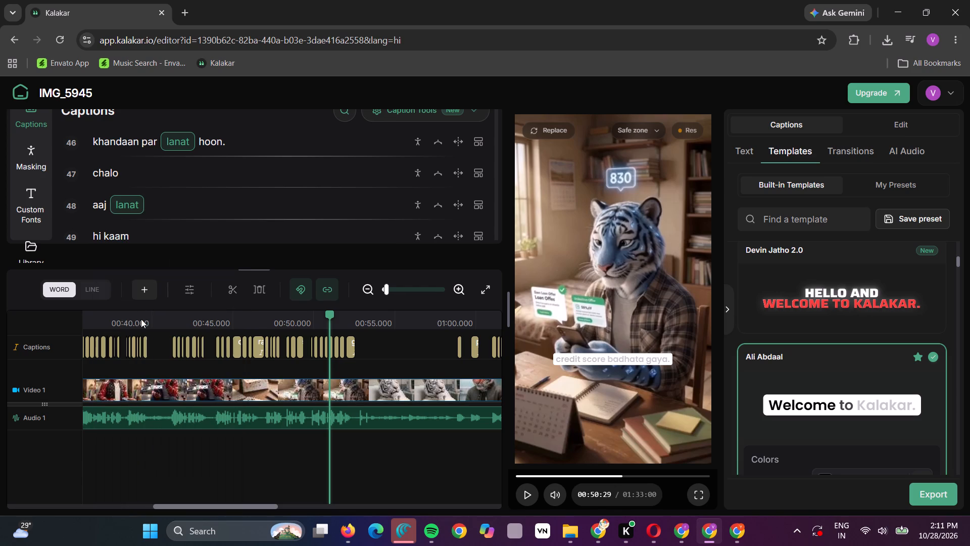
{"action": "left_click", "coordinate": [127, 202]}
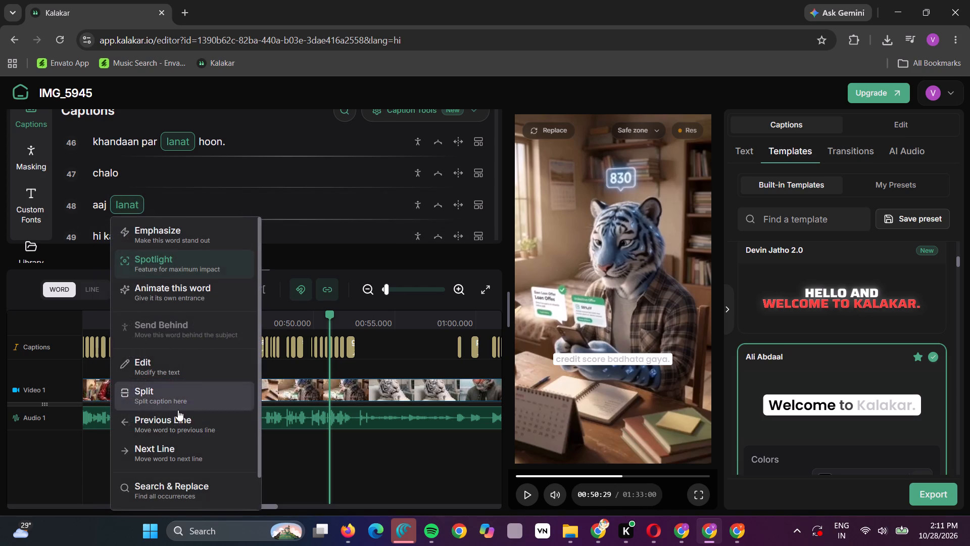
{"action": "left_click", "coordinate": [179, 429]}
Move "hi kaam" up to caption 47 and back down so caption 48 reads "hi kaam aa jaye.".
{"action": "left_click", "coordinate": [123, 208]}
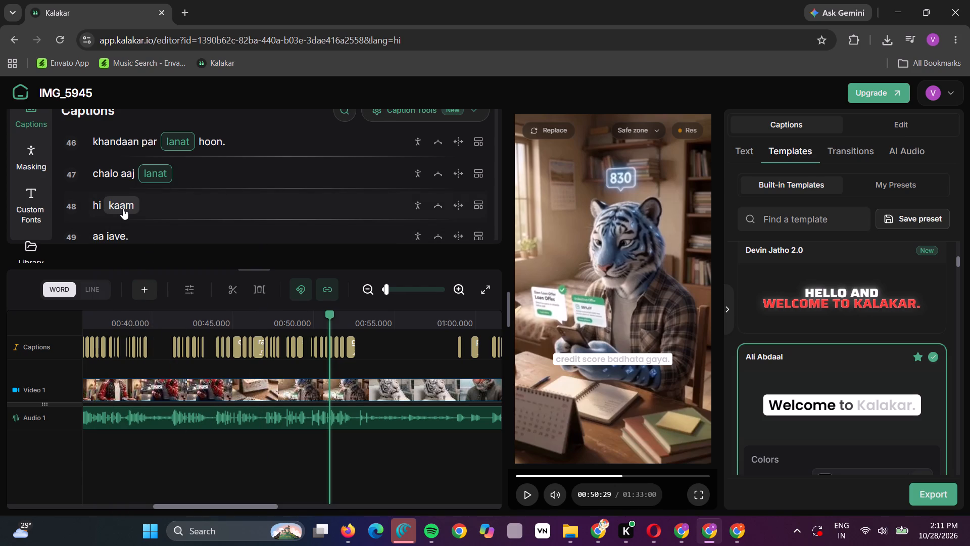
{"action": "left_click", "coordinate": [184, 427]}
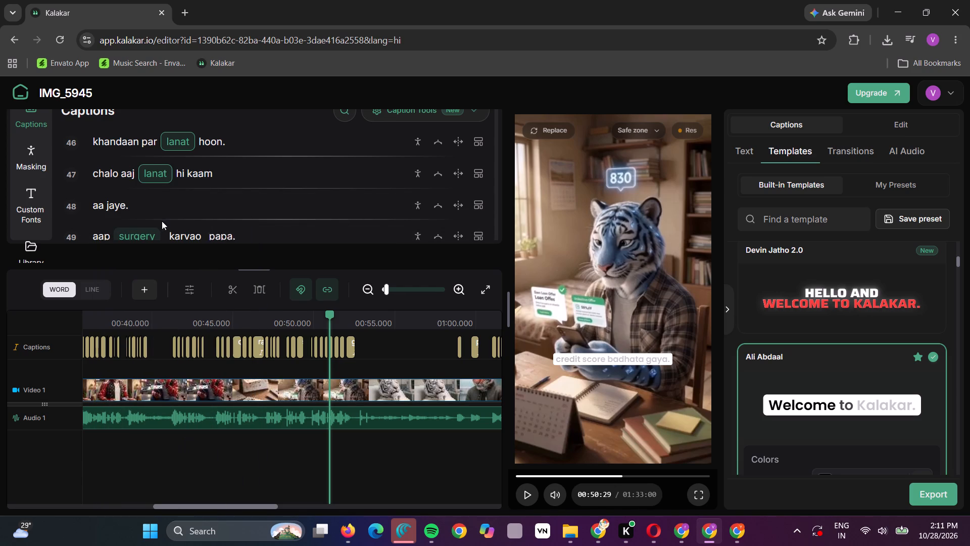
{"action": "scroll", "coordinate": [162, 220], "scroll_direction": "down", "scroll_amount": 1}
{"action": "left_click", "coordinate": [195, 147]}
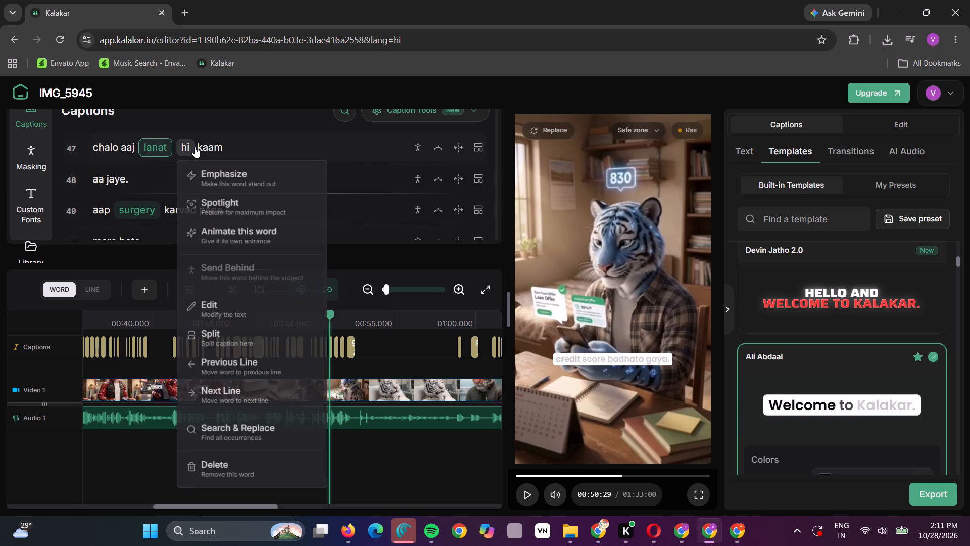
{"action": "left_click", "coordinate": [233, 387]}
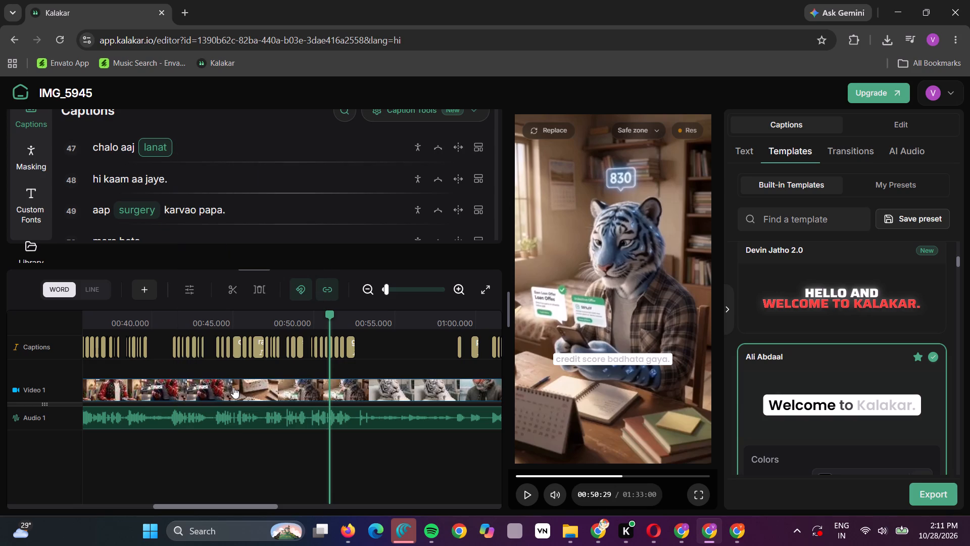
Merge "chinta mat kar." into the previous line so caption 51 reads "bhai chinta mat kar.".
{"action": "scroll", "coordinate": [164, 214], "scroll_direction": "down", "scroll_amount": 2}
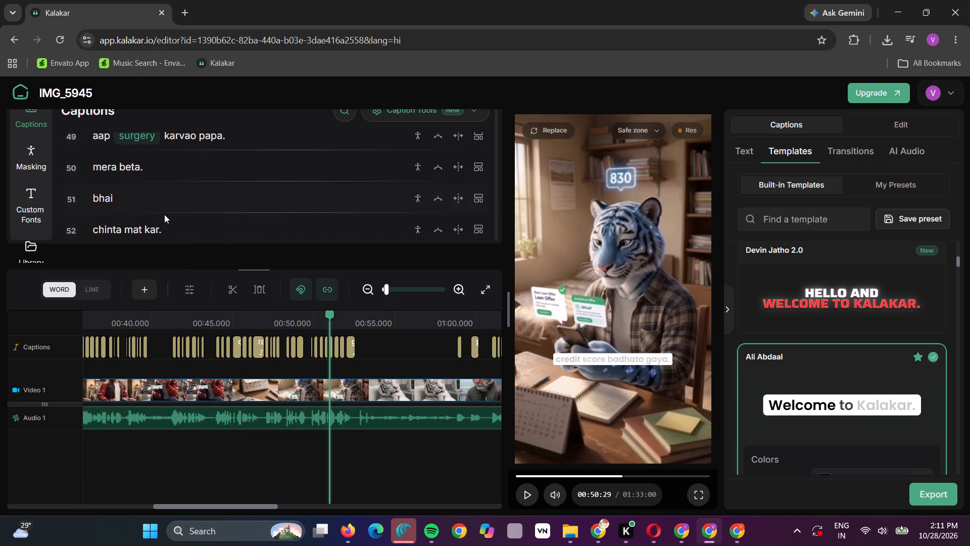
{"action": "left_click", "coordinate": [161, 228]}
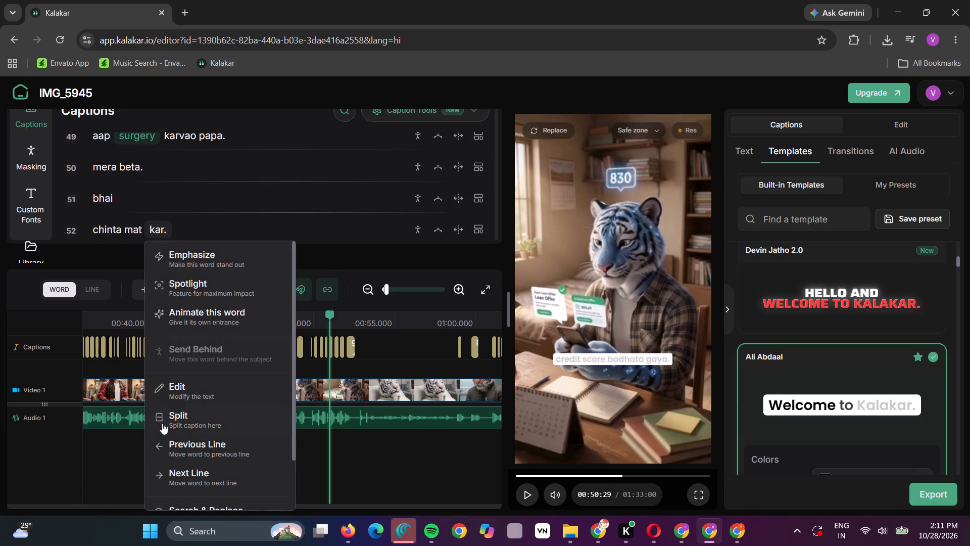
{"action": "left_click", "coordinate": [167, 439]}
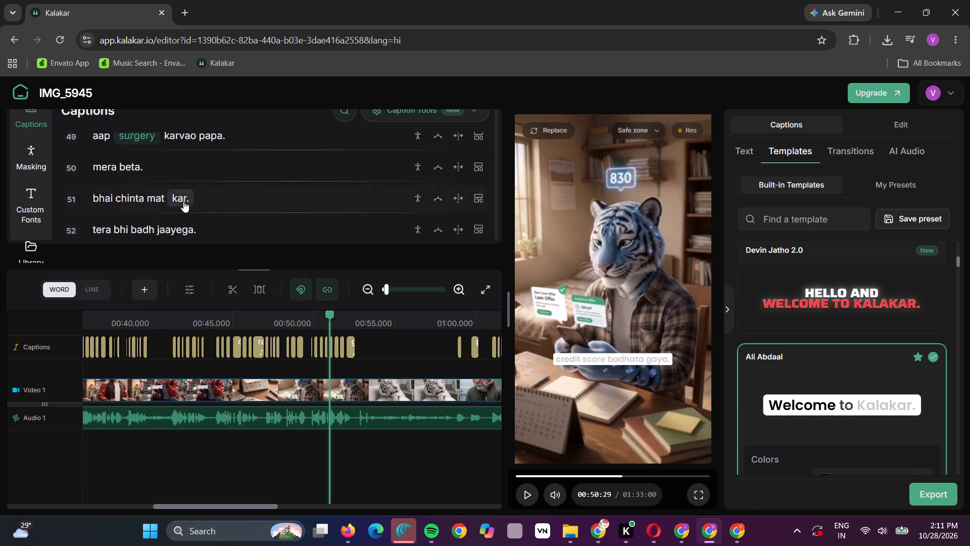
Join "par." to "GoodScore" and merge both into the previous line so caption 59 reads "aaj se sudhharo GoodScore par.".
{"action": "scroll", "coordinate": [183, 201], "scroll_direction": "down", "scroll_amount": 3}
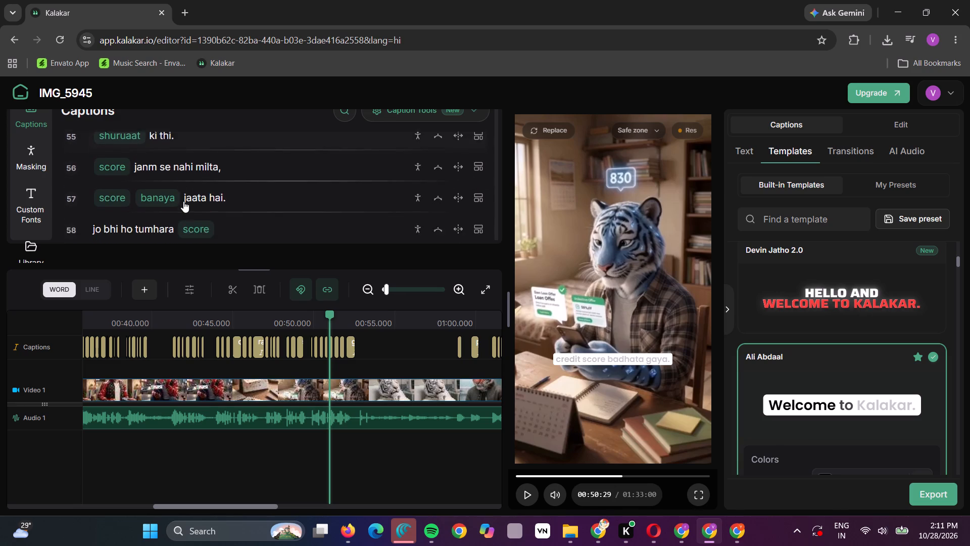
{"action": "scroll", "coordinate": [183, 201], "scroll_direction": "down", "scroll_amount": 2}
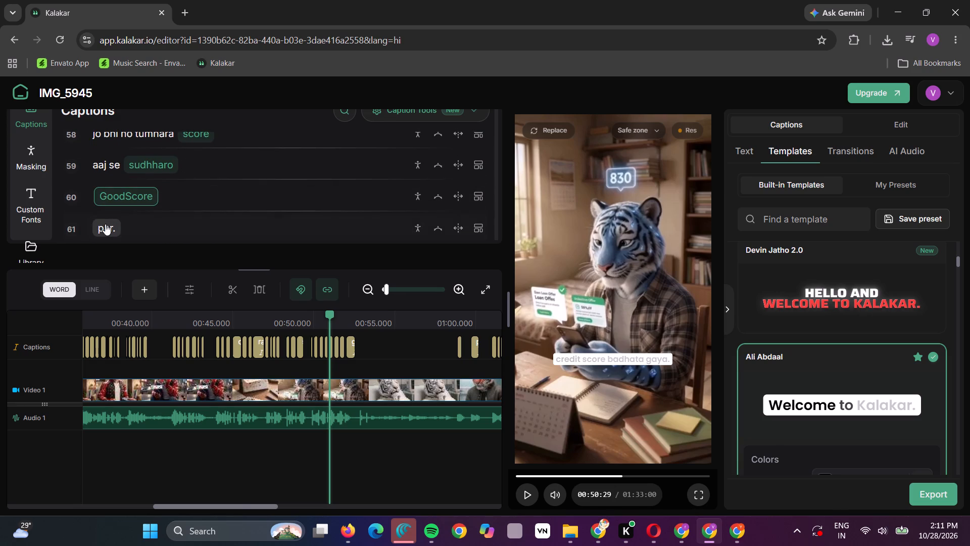
{"action": "left_click", "coordinate": [105, 224]}
{"action": "left_click", "coordinate": [141, 441]}
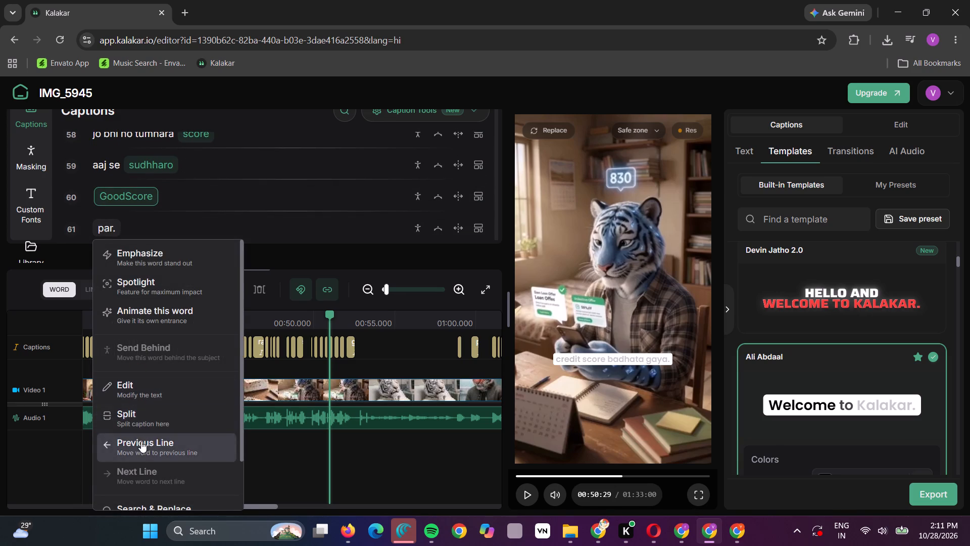
{"action": "left_click", "coordinate": [170, 218]}
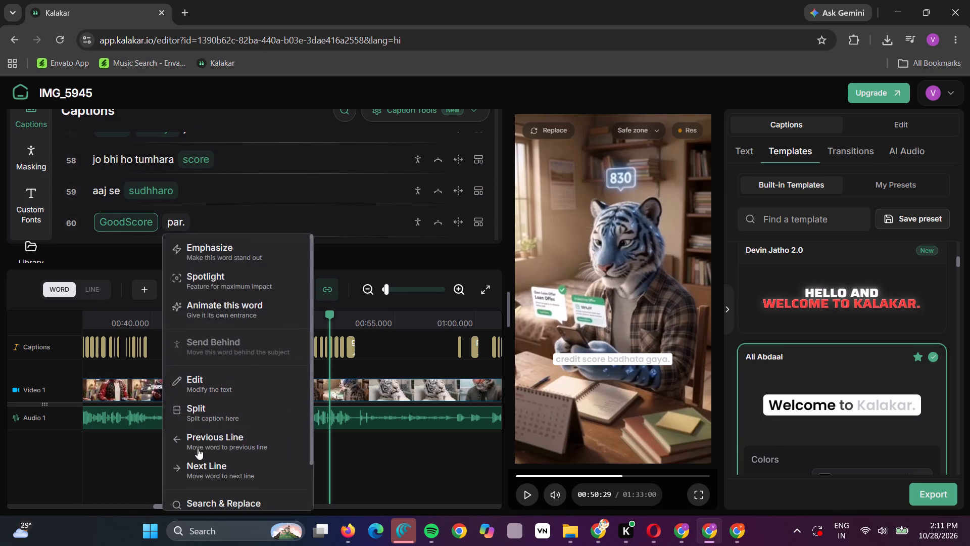
{"action": "left_click", "coordinate": [198, 450]}
{"action": "scroll", "coordinate": [275, 216], "scroll_direction": "down", "scroll_amount": 3}
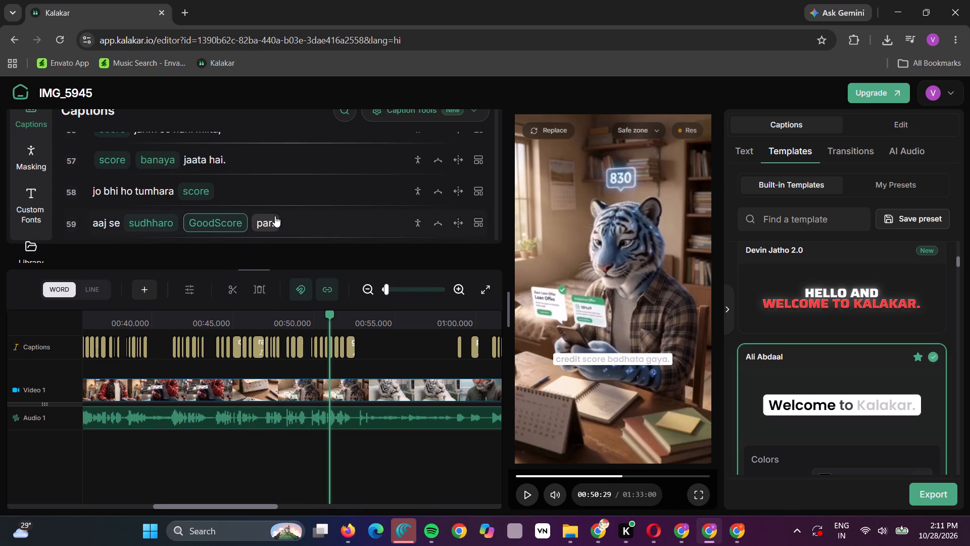
Delete all caption words following caption 57, from "jo bhi ho tumhara score" through the end of the timeline.
{"action": "scroll", "coordinate": [275, 216], "scroll_direction": "down", "scroll_amount": 1}
{"action": "left_click", "coordinate": [525, 487]}
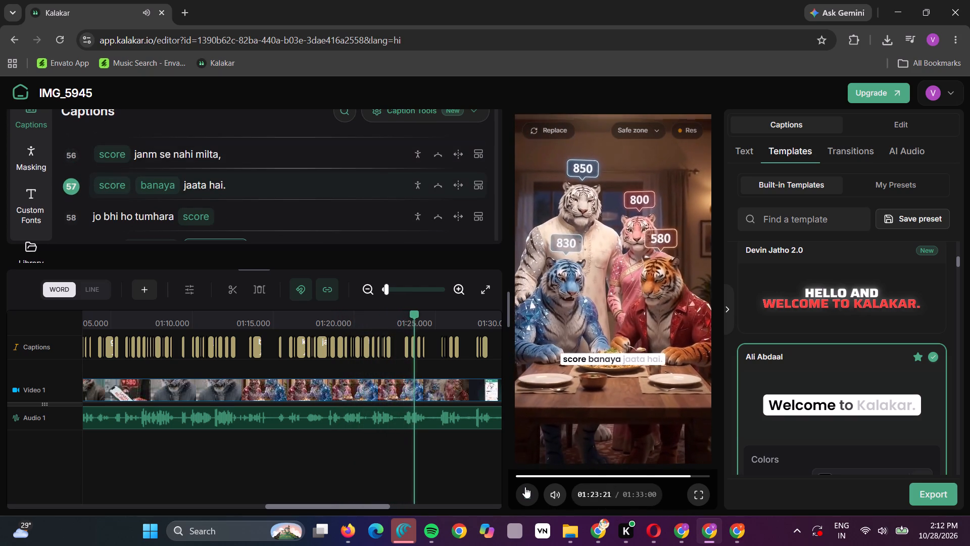
{"action": "key", "text": "space"}
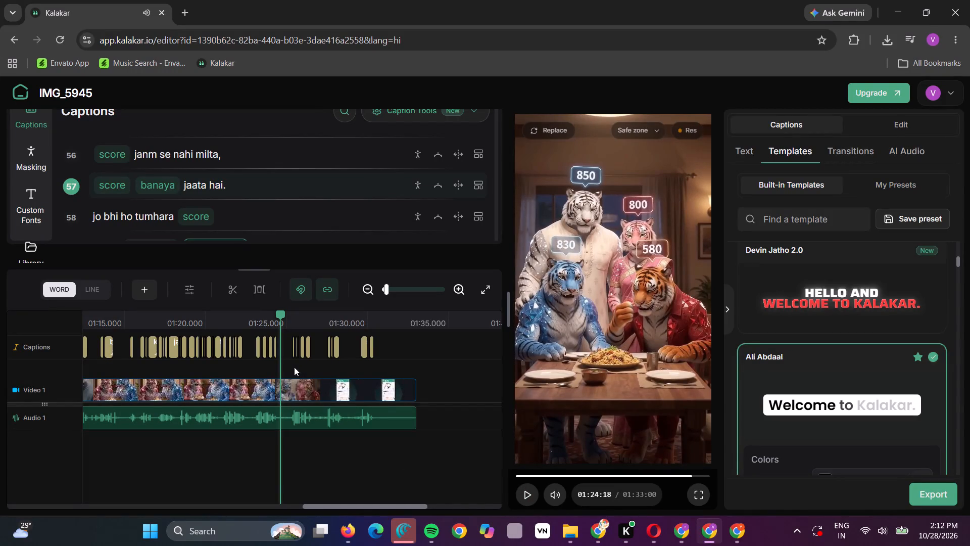
{"action": "left_click_drag", "start_coordinate": [283, 359], "coordinate": [398, 351]}
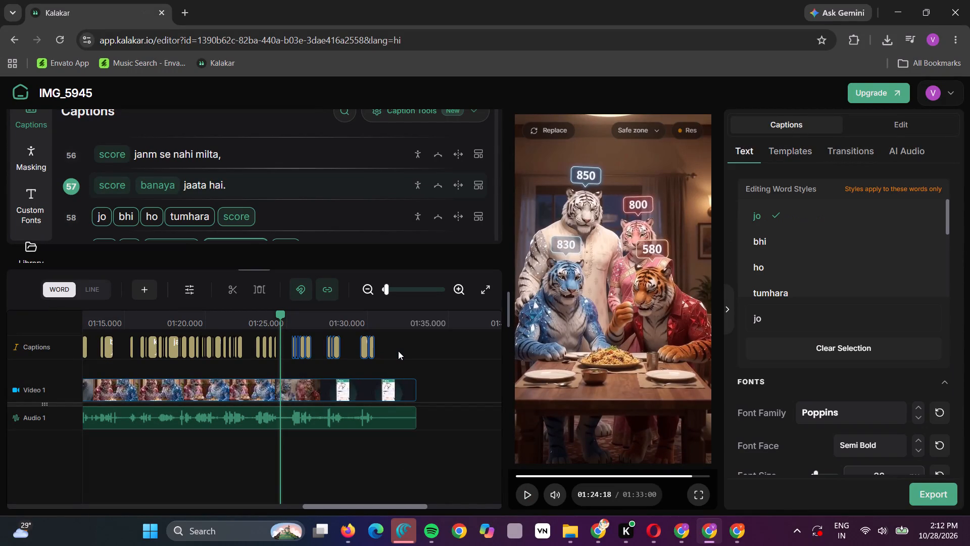
{"action": "key", "text": "Delete"}
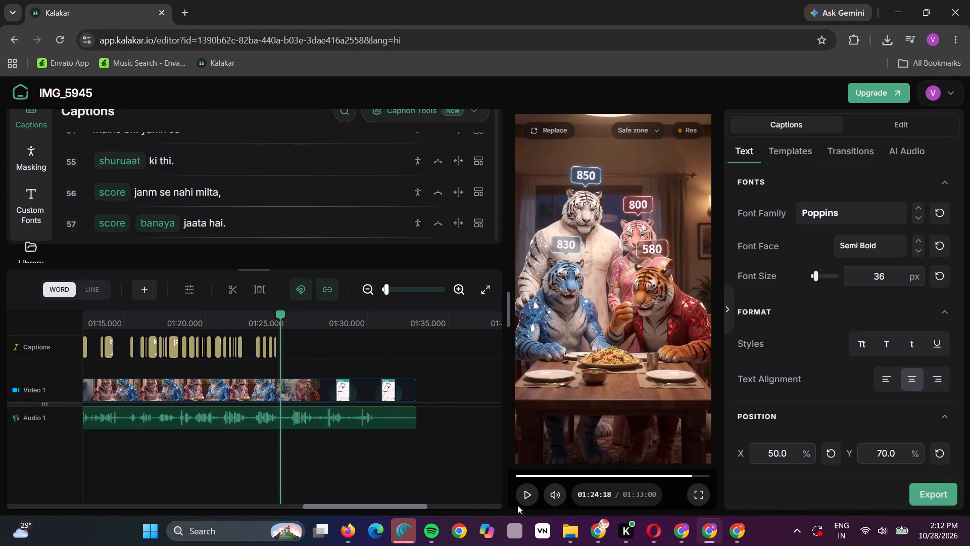
Trim the end of the video to 01:30:17, cutting off the CapCut outro, and play back the new ending.
{"action": "left_click", "coordinate": [527, 497]}
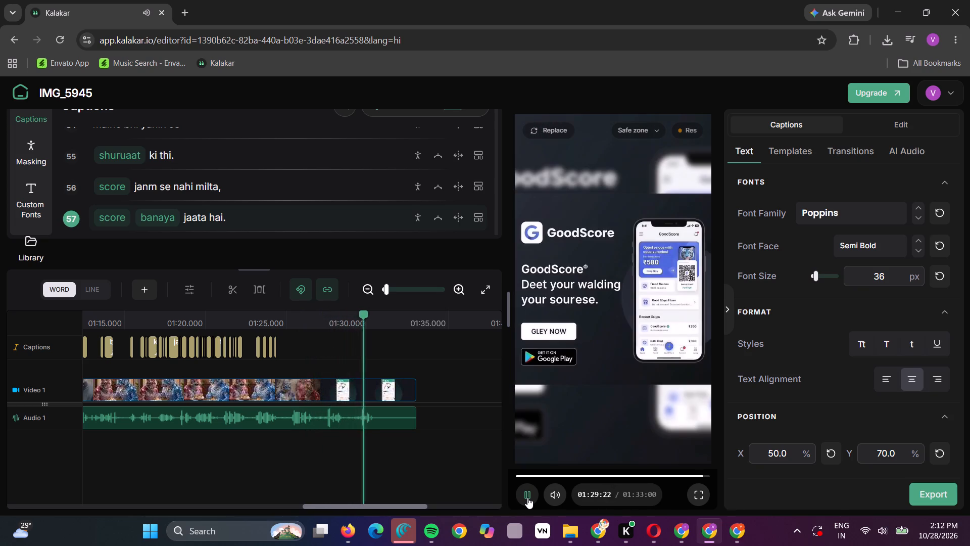
{"action": "key", "text": "space"}
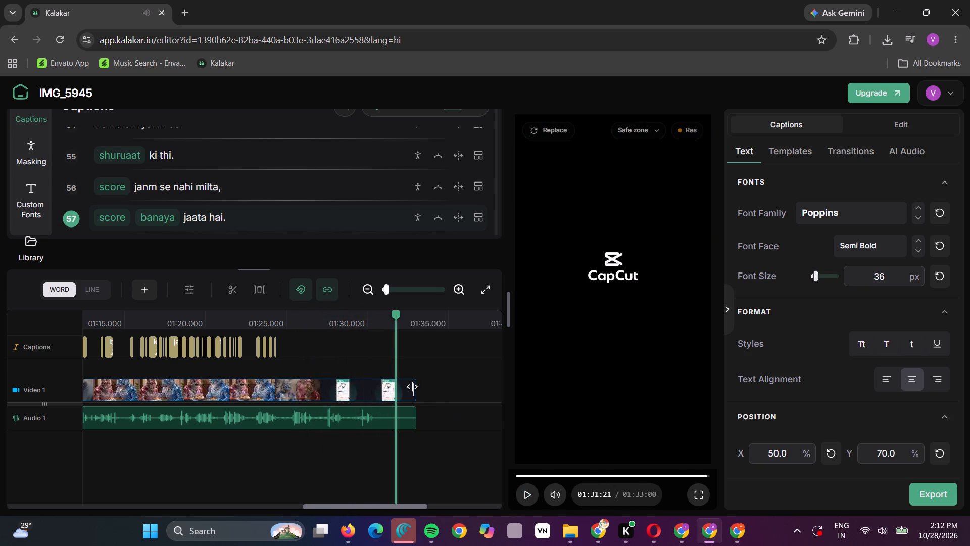
{"action": "left_click_drag", "start_coordinate": [412, 387], "coordinate": [383, 389]}
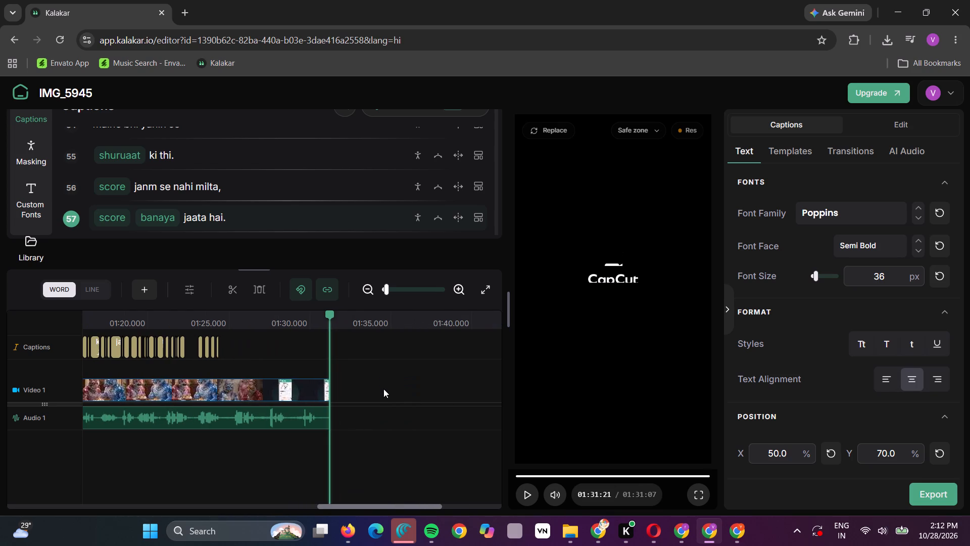
{"action": "left_click_drag", "start_coordinate": [326, 395], "coordinate": [317, 395]}
{"action": "left_click_drag", "start_coordinate": [317, 395], "coordinate": [315, 395]}
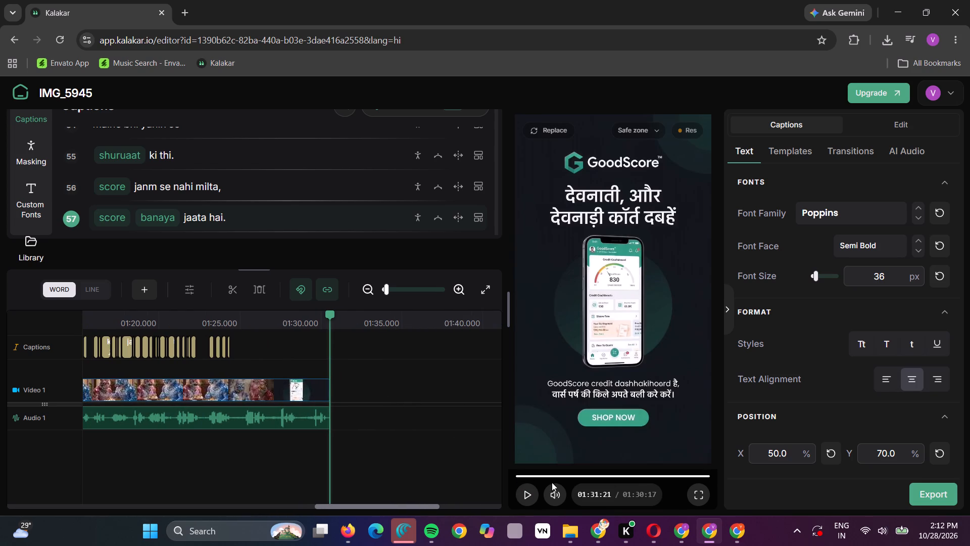
{"action": "left_click", "coordinate": [691, 476]}
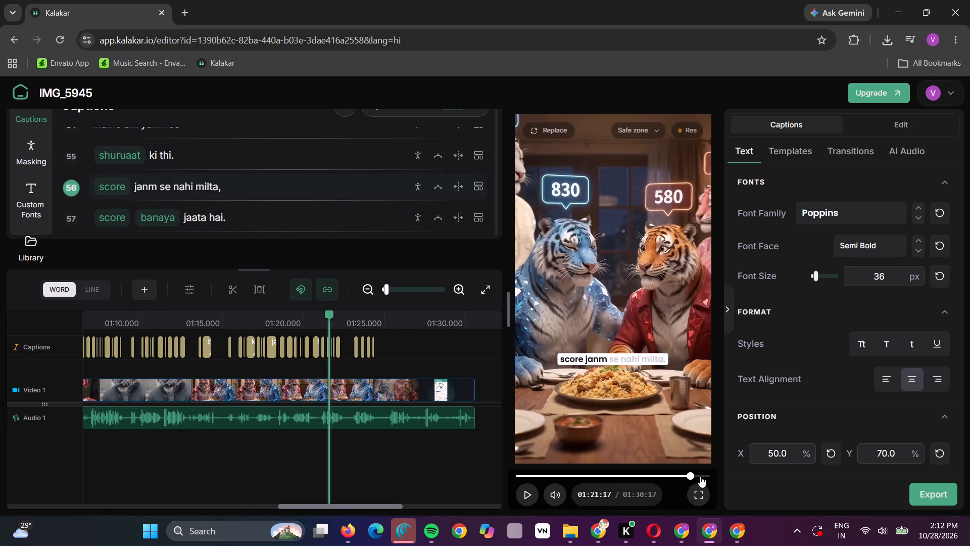
{"action": "left_click", "coordinate": [700, 476]}
{"action": "key", "text": "space"}
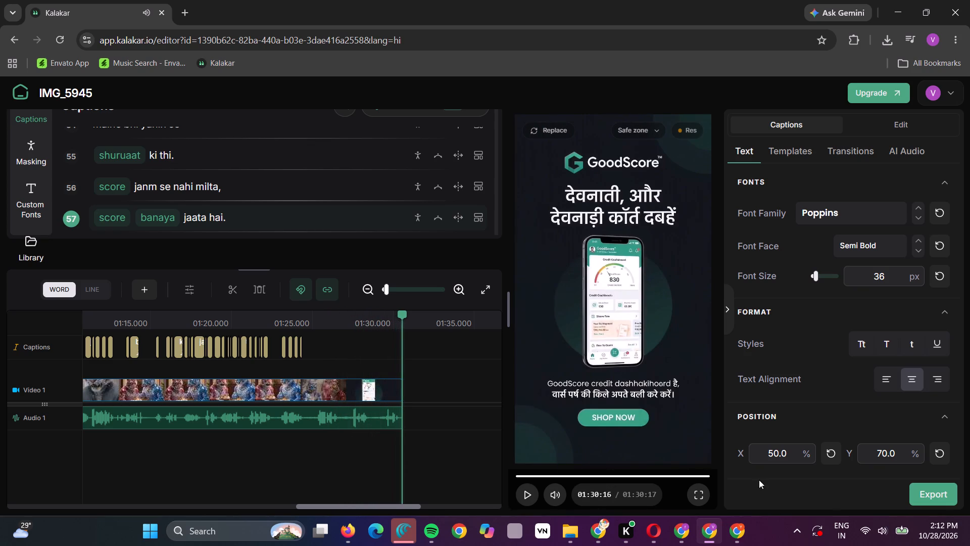
Export the captioned video.
{"action": "left_click", "coordinate": [957, 490]}
{"action": "left_click", "coordinate": [946, 493]}
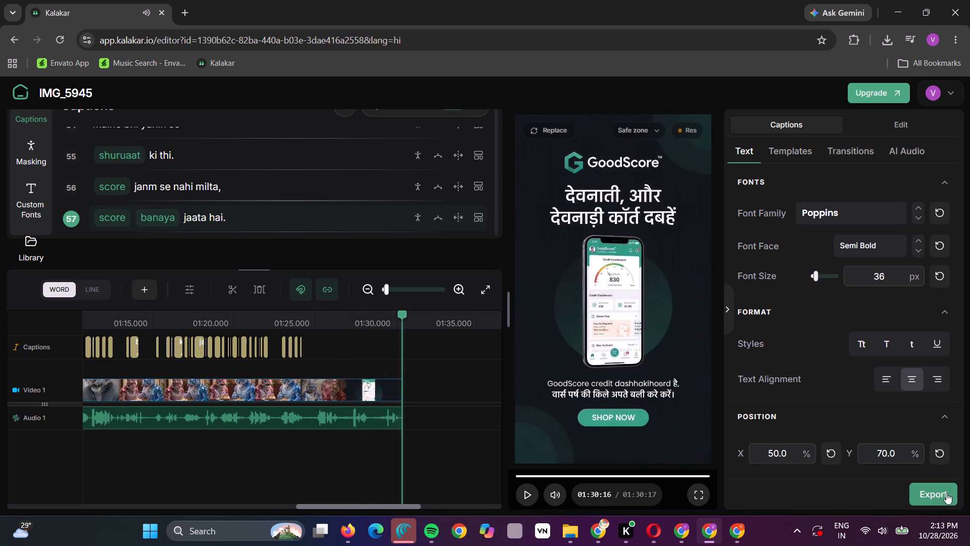
{"action": "left_click", "coordinate": [941, 495]}
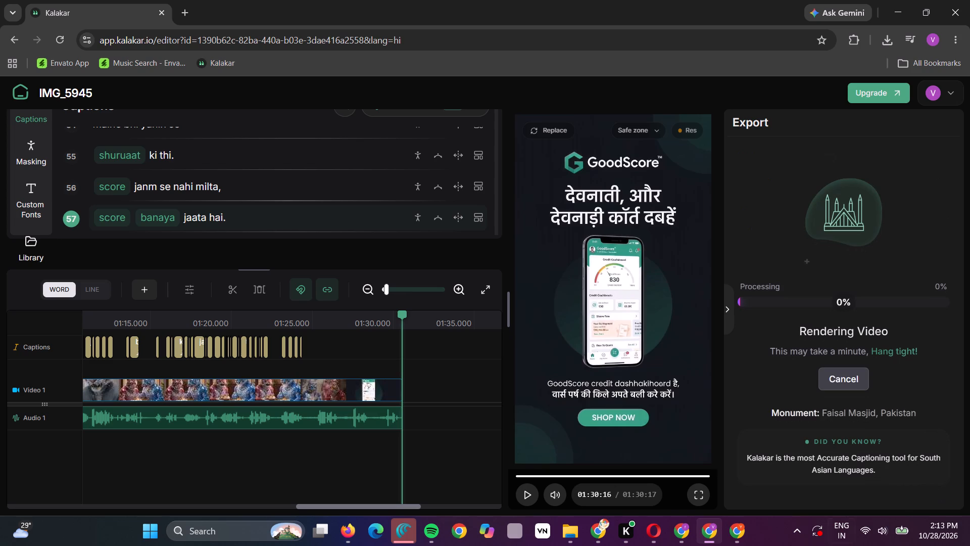
Switch to Google Drive, open the horizontal folder and bring up the available actions for hook1 (2).mp4.
{"action": "left_click", "coordinate": [734, 531]}
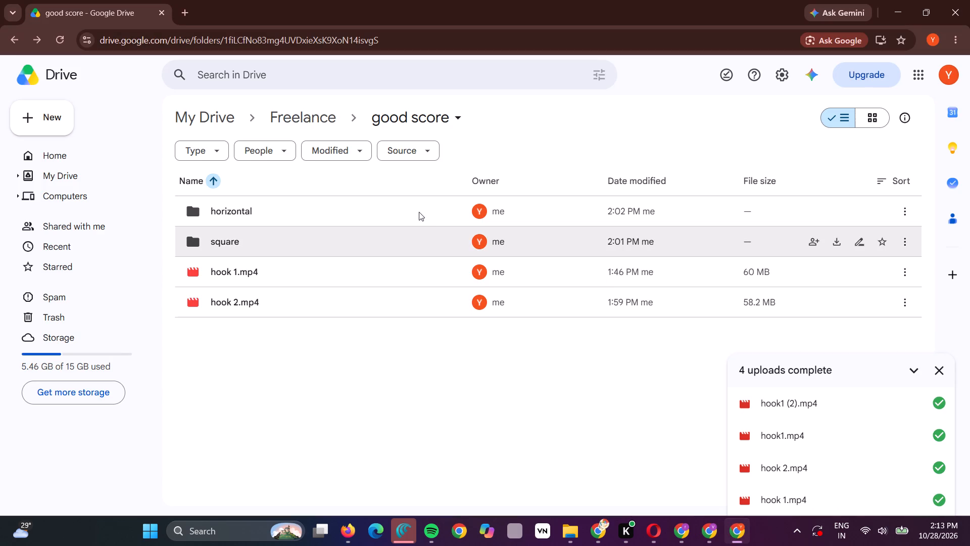
{"action": "double_click", "coordinate": [412, 211]}
{"action": "right_click", "coordinate": [393, 208]}
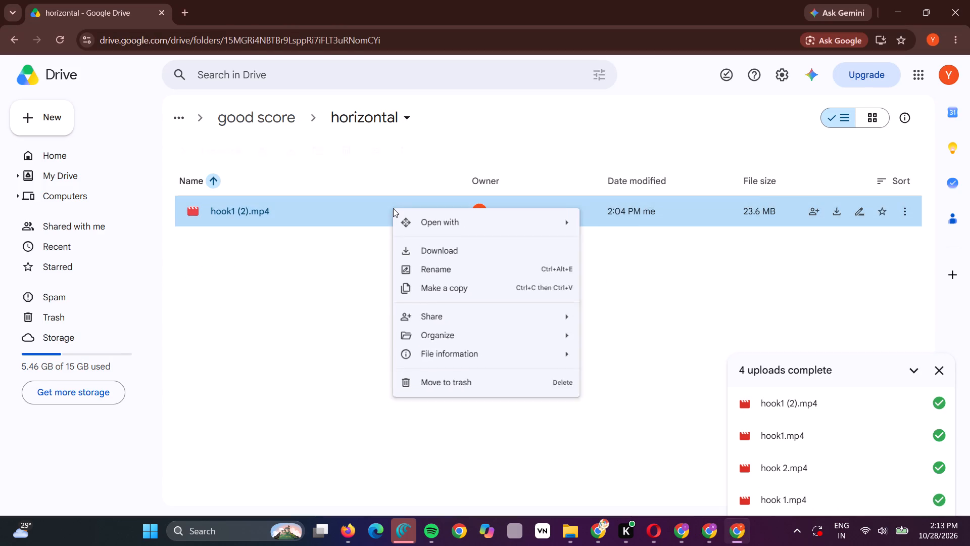
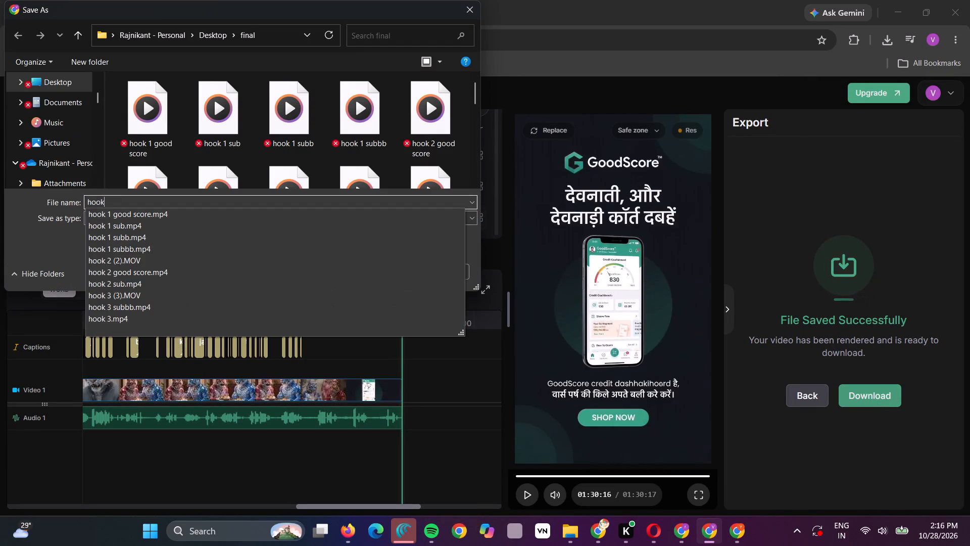
Save the exported video as hook3 in the final folder on the Desktop.
{"action": "key", "text": "3"}
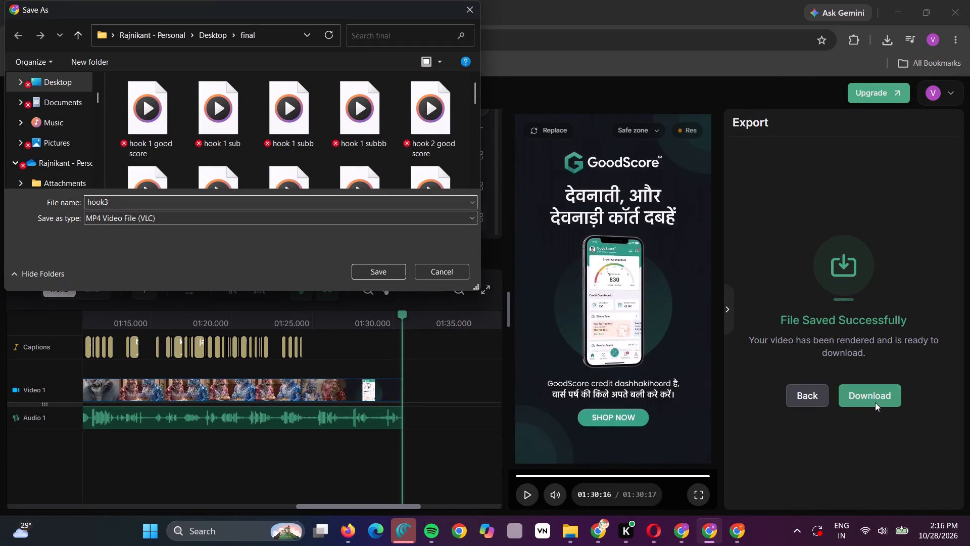
{"action": "key", "text": "Return"}
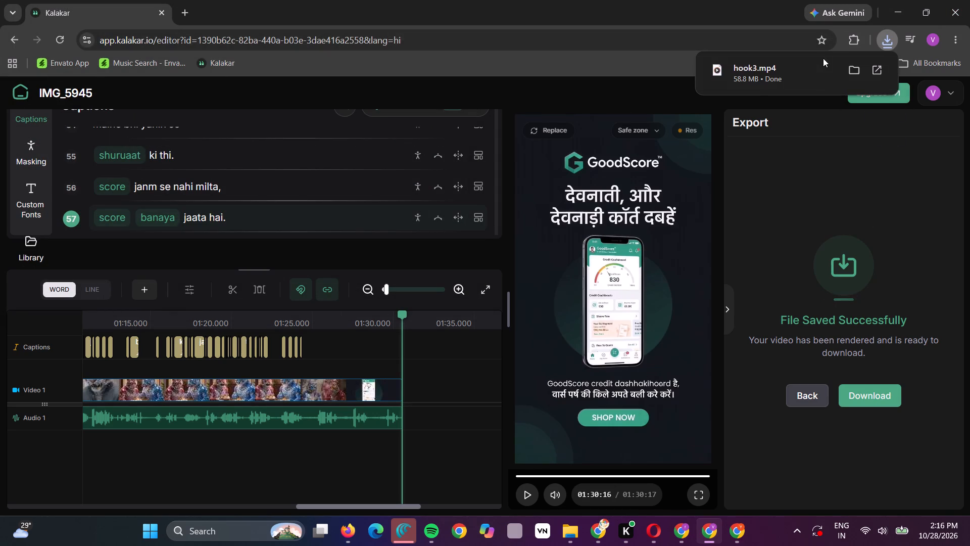
Switch to Google Drive, go back from the horizontal folder to good score, and upload the downloaded hook3.mp4 there.
{"action": "left_click_drag", "start_coordinate": [823, 60], "coordinate": [721, 515]}
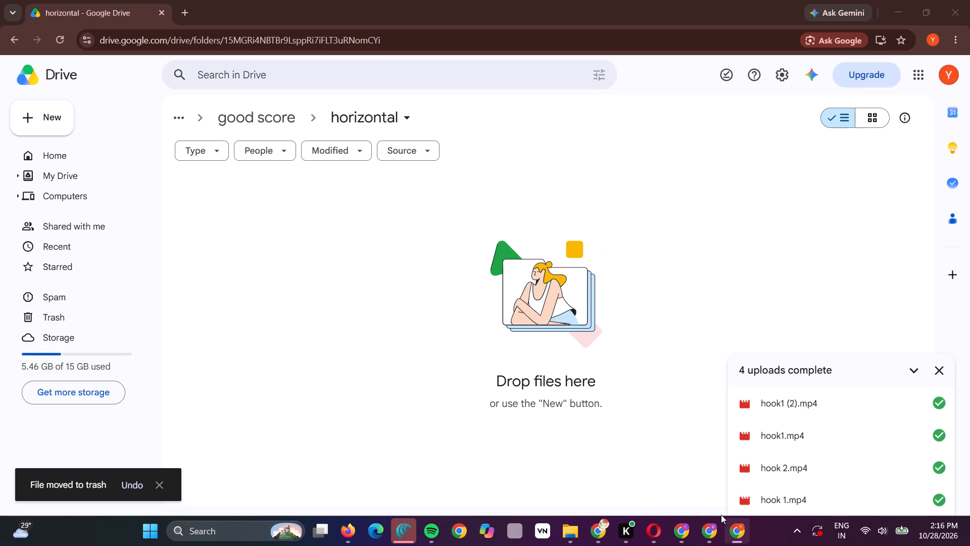
{"action": "left_click_drag", "start_coordinate": [721, 515], "coordinate": [754, 540]}
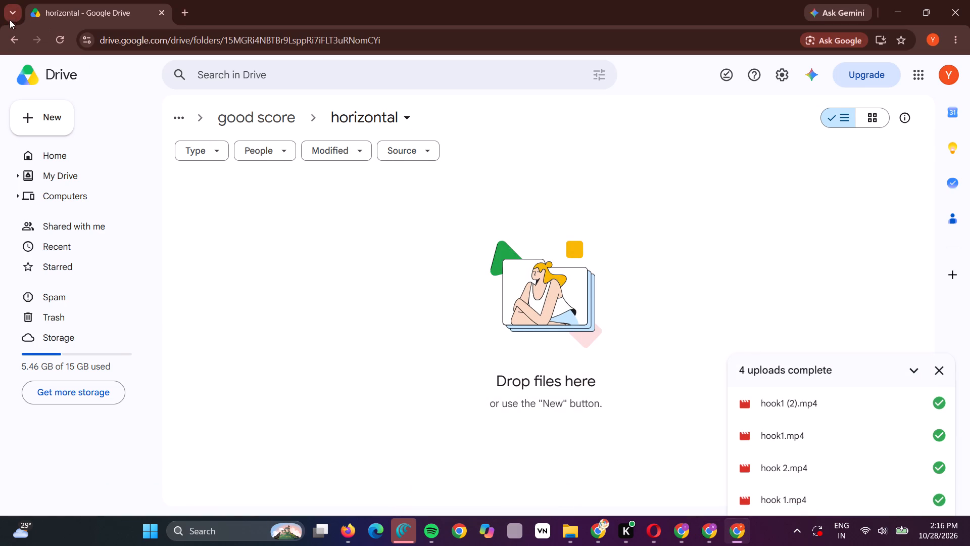
{"action": "left_click", "coordinate": [11, 34]}
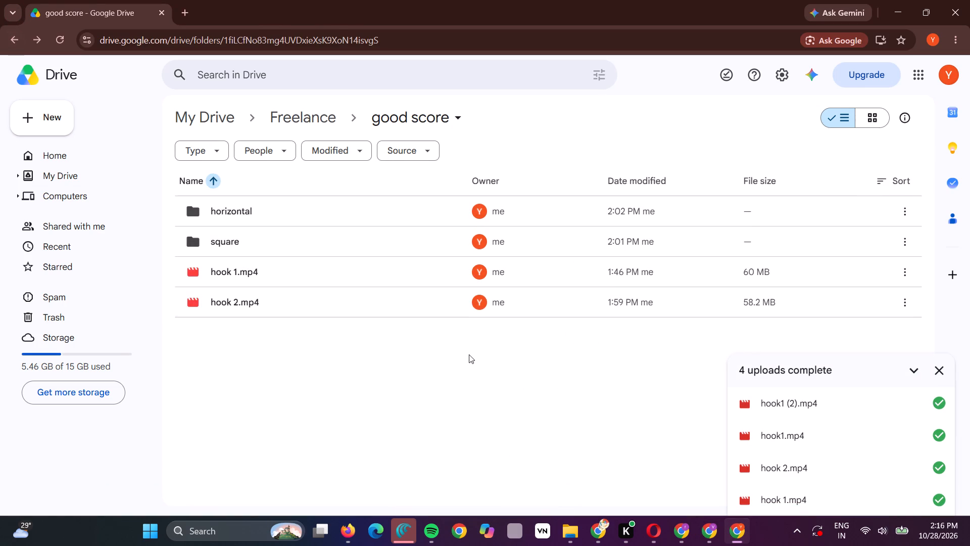
{"action": "left_click", "coordinate": [711, 533]}
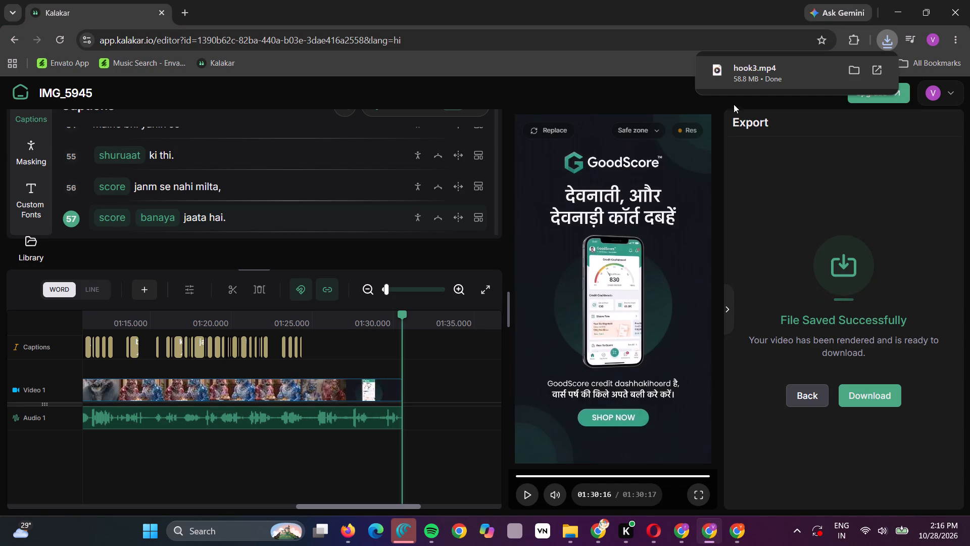
{"action": "left_click_drag", "start_coordinate": [730, 68], "coordinate": [702, 502]}
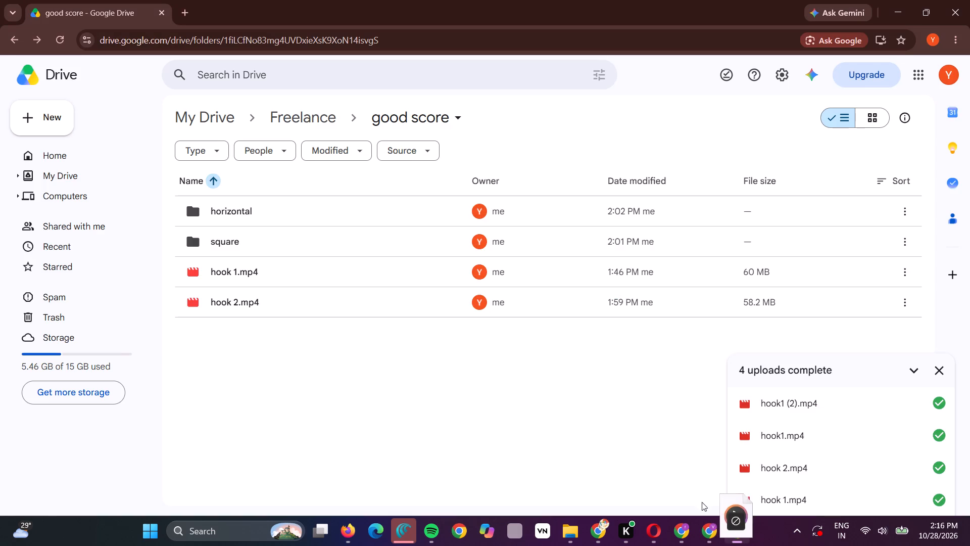
{"action": "left_click_drag", "start_coordinate": [702, 502], "coordinate": [641, 426]}
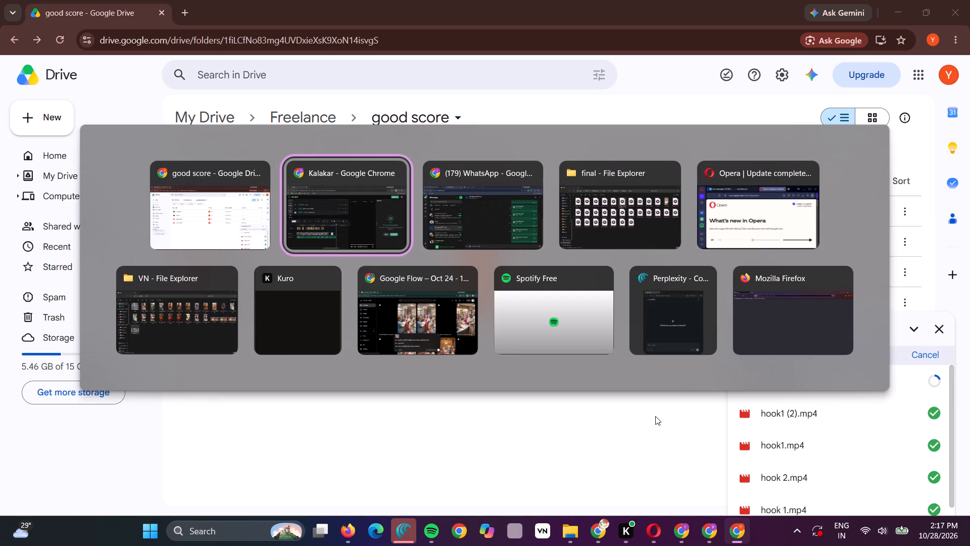
Switch to File Explorer and rename the hook3 video in the final folder, starting the new name with "hook3 good".
{"action": "left_click", "coordinate": [856, 68]}
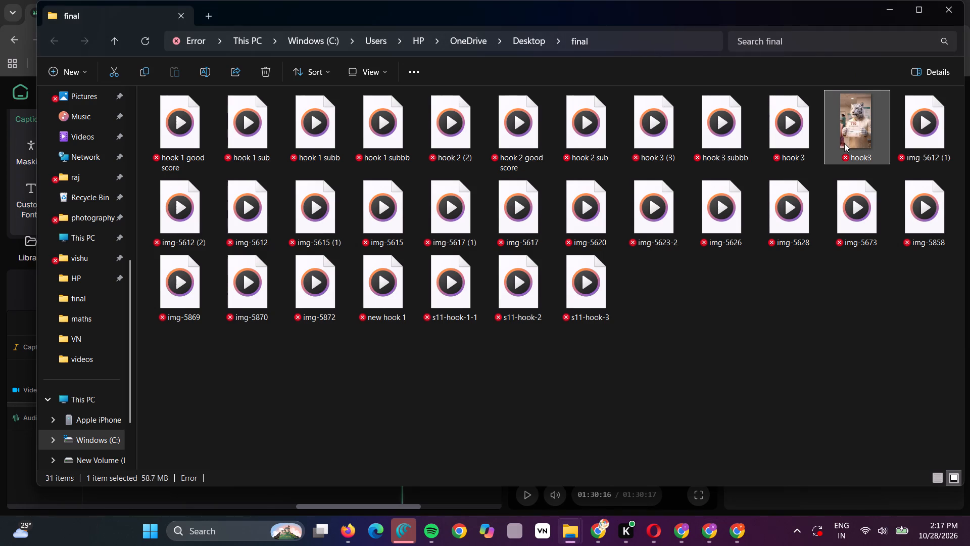
{"action": "right_click", "coordinate": [844, 143]}
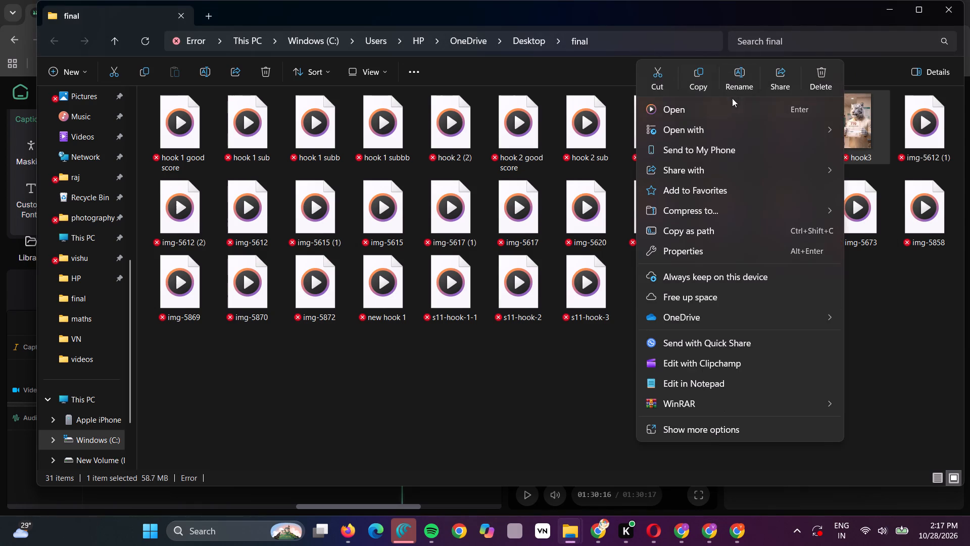
{"action": "left_click", "coordinate": [744, 89]}
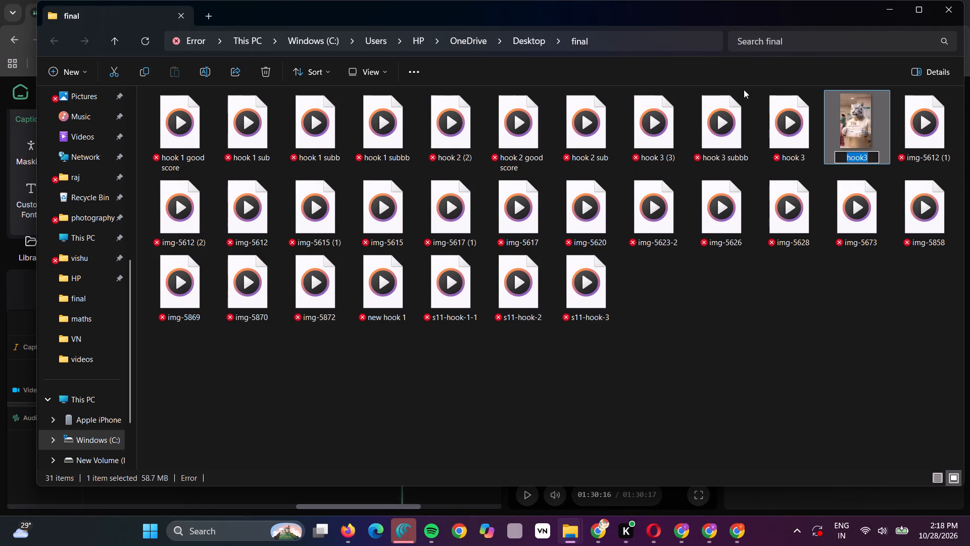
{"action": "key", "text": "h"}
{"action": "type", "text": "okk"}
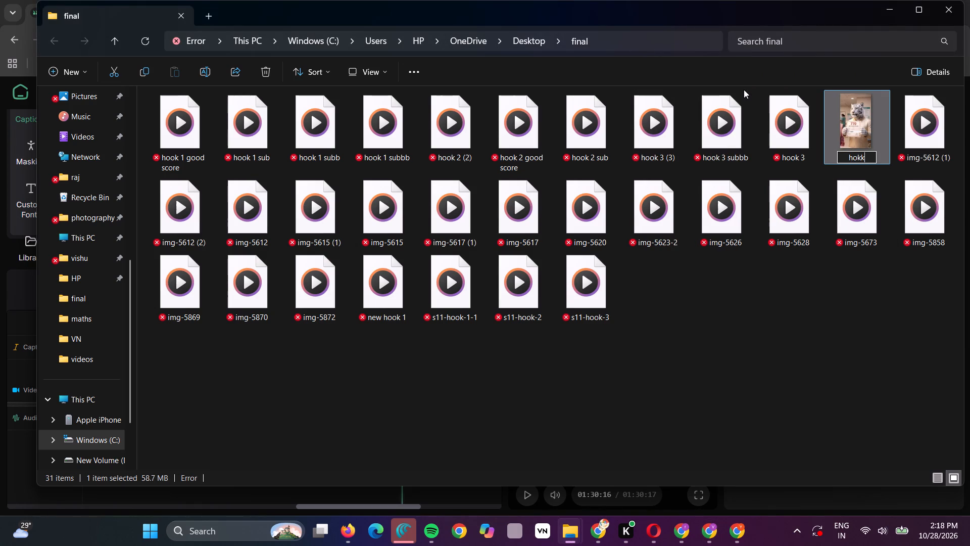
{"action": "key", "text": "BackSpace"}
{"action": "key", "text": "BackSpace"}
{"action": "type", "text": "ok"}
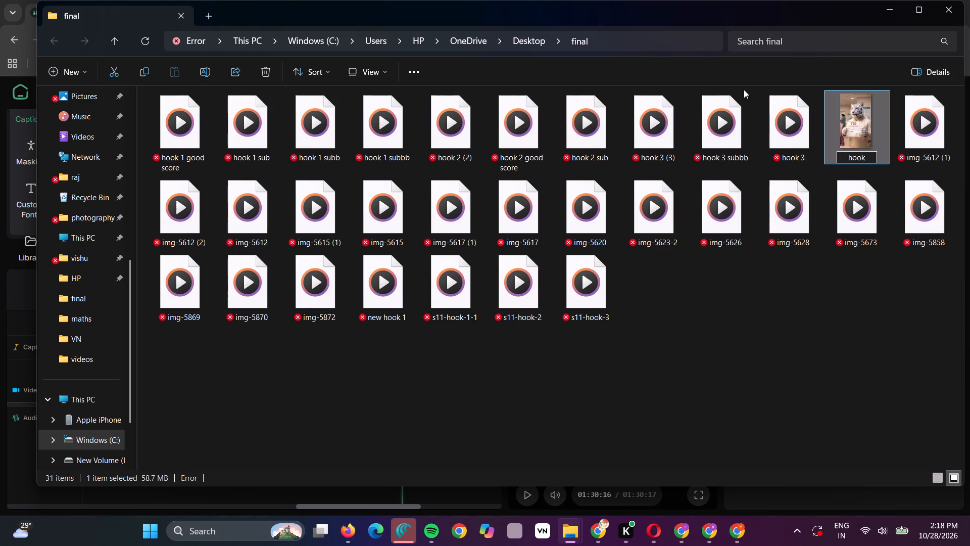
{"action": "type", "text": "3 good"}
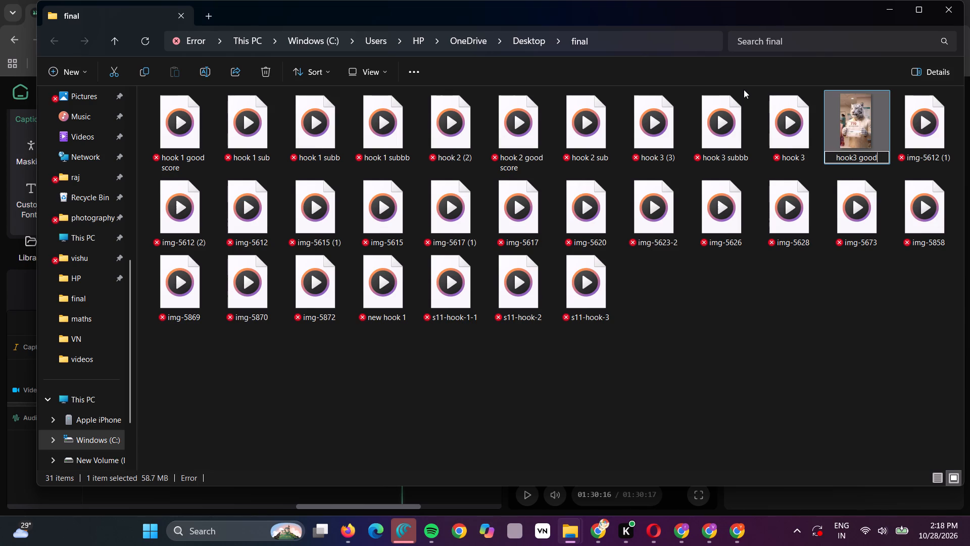
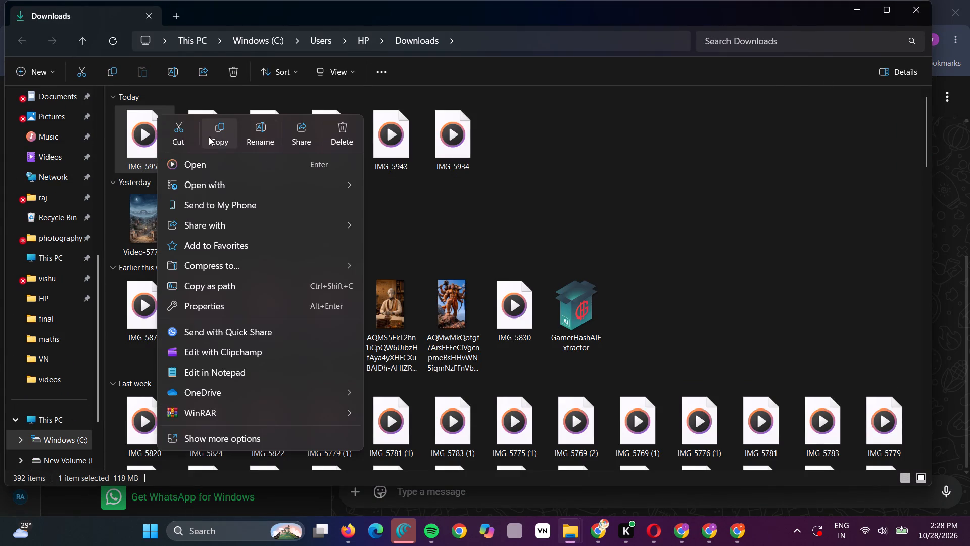
{"action": "left_click", "coordinate": [265, 142]}
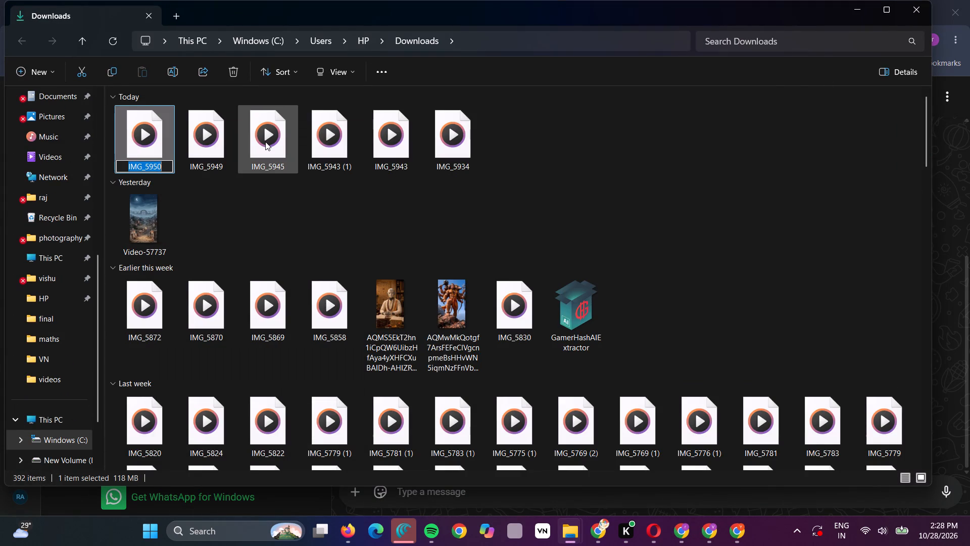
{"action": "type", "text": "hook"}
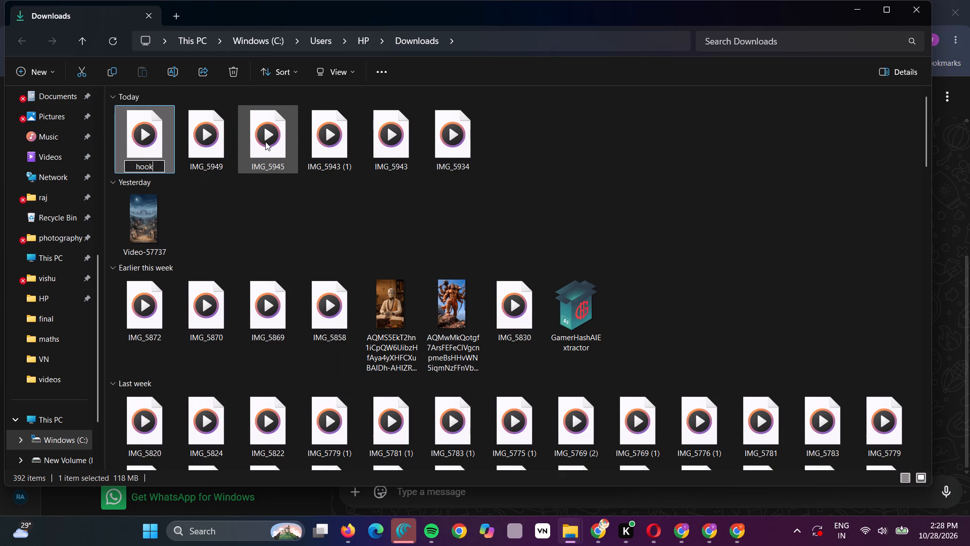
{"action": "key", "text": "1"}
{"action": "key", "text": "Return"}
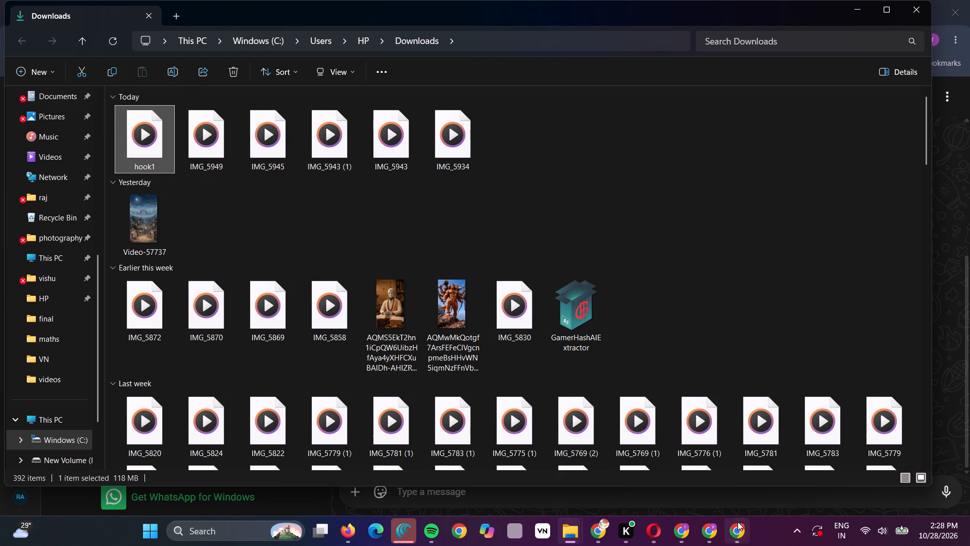
Switch to the Google Drive window with the square folder.
{"action": "left_click", "coordinate": [739, 537]}
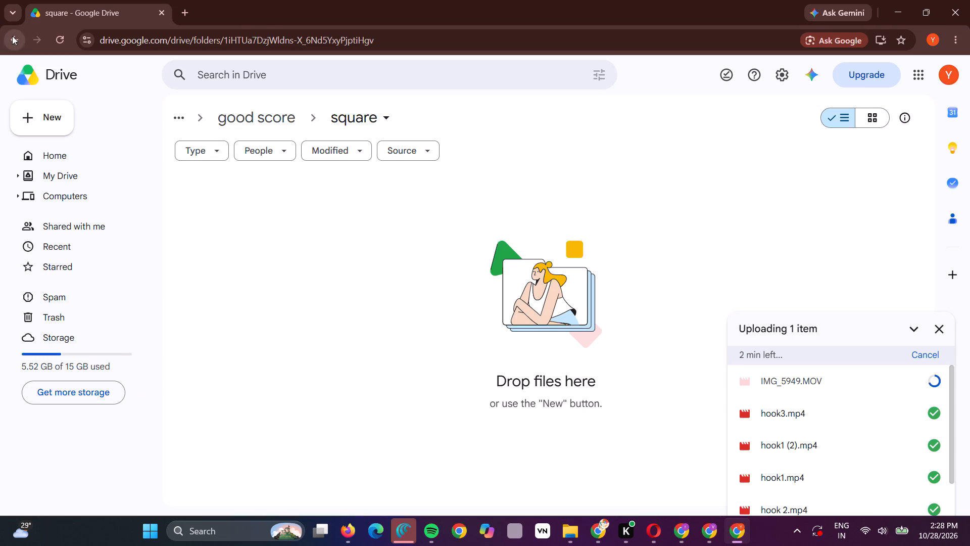
Go back from the square folder to good score and upload the hook1 video there from the Downloads folder.
{"action": "left_click", "coordinate": [12, 36]}
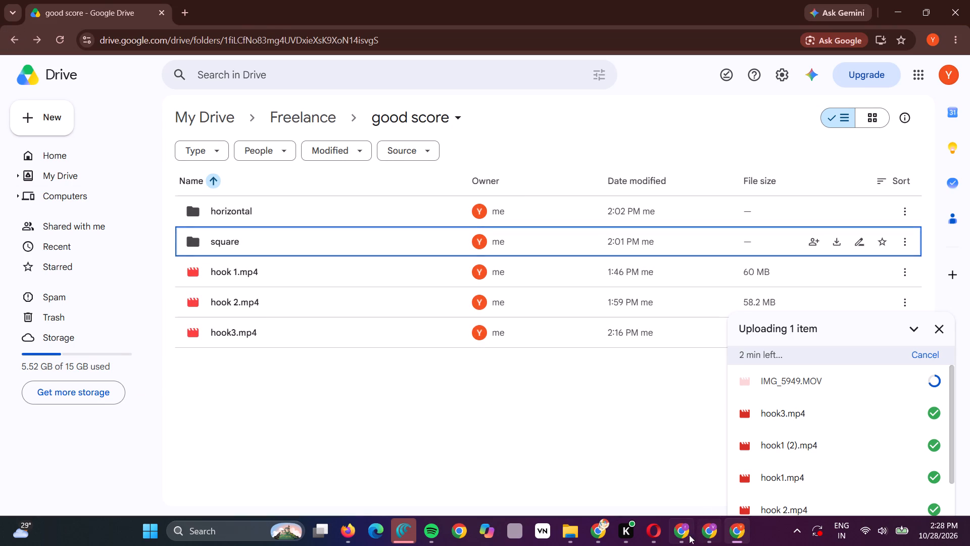
{"action": "left_click", "coordinate": [573, 535]}
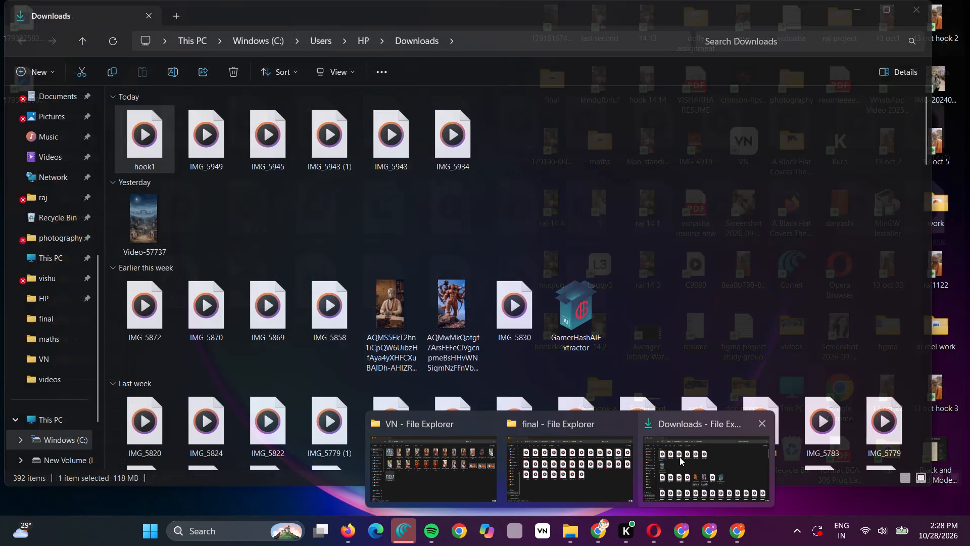
{"action": "left_click", "coordinate": [681, 457]}
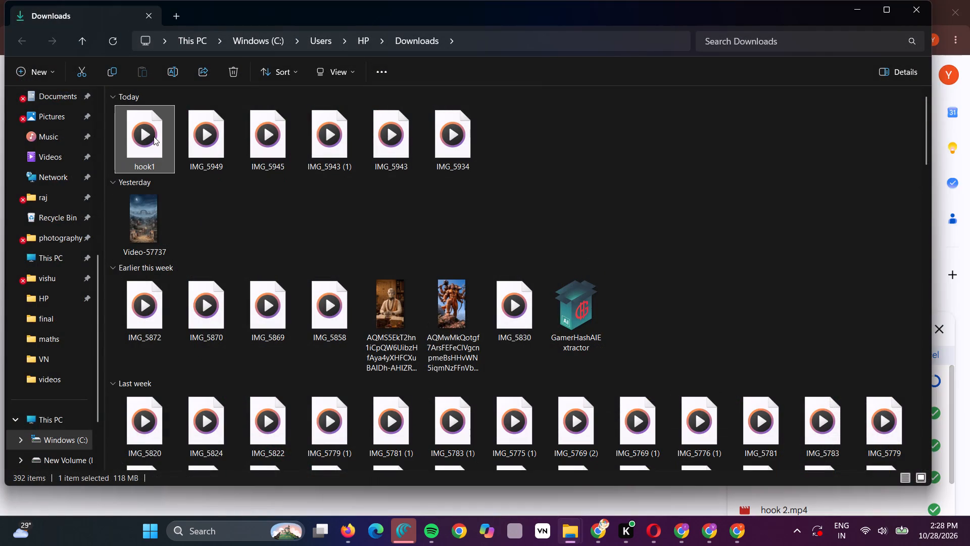
{"action": "left_click_drag", "start_coordinate": [154, 136], "coordinate": [468, 335]}
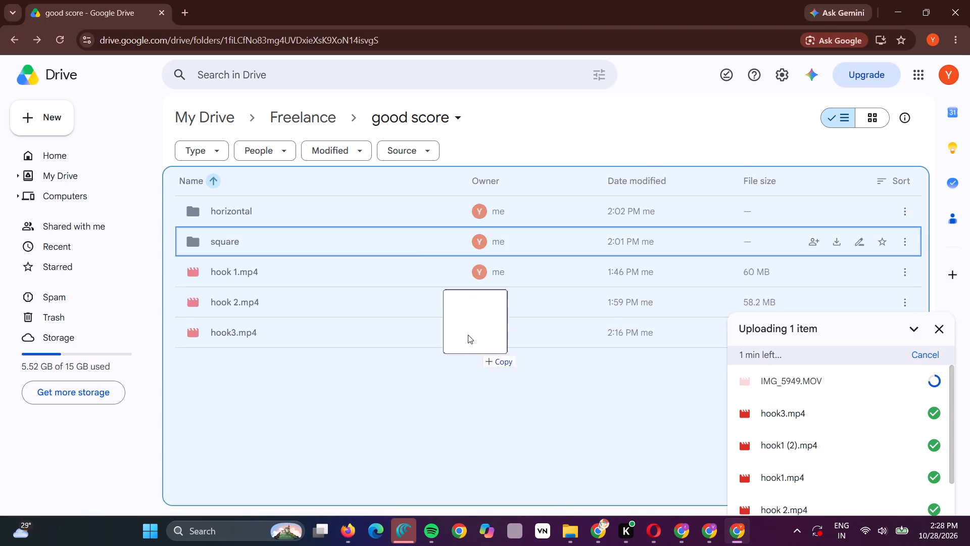
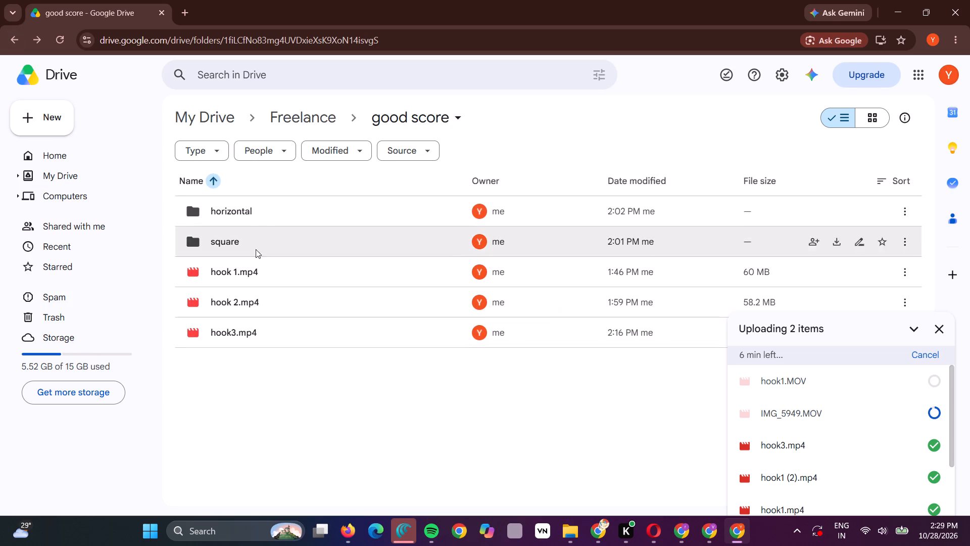
Check the contents of the horizontal folder and return to the good score folder.
{"action": "double_click", "coordinate": [257, 216]}
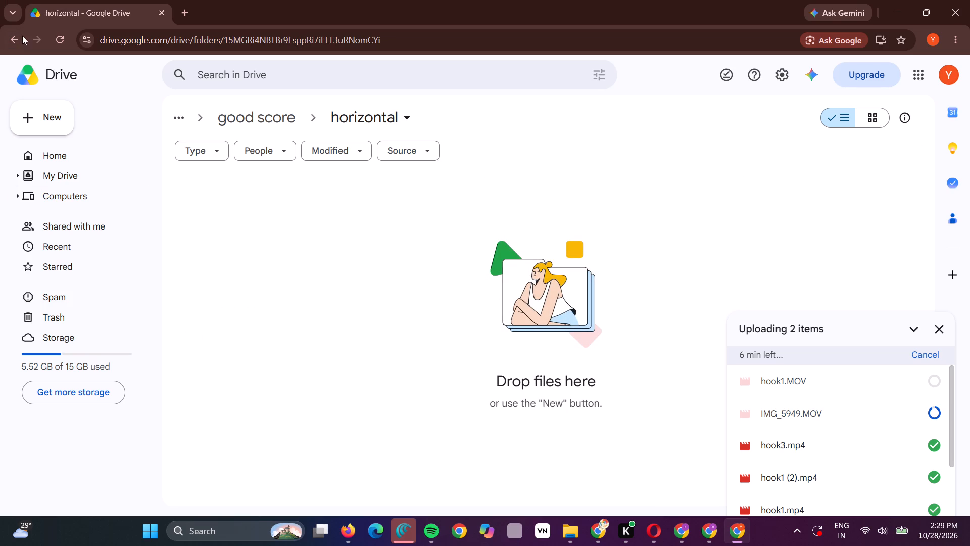
{"action": "left_click", "coordinate": [22, 38]}
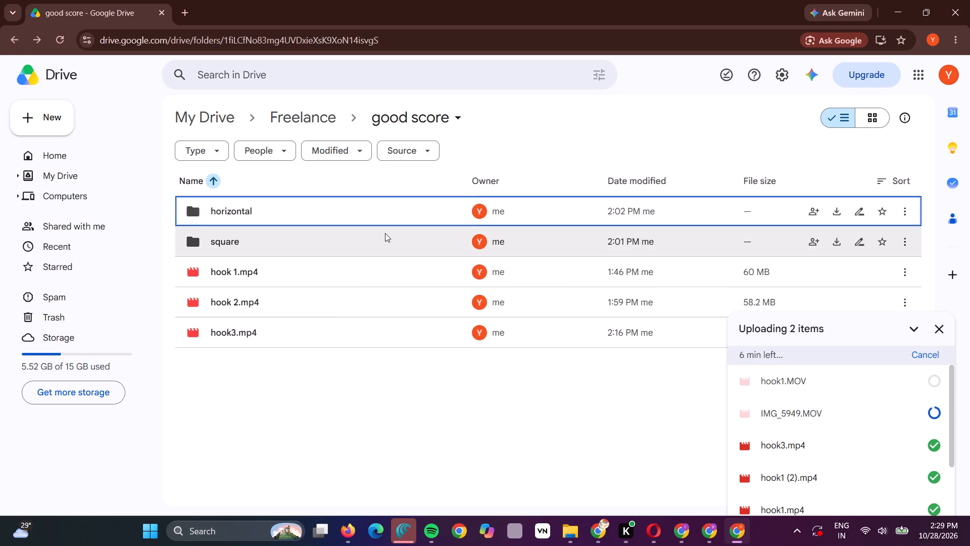
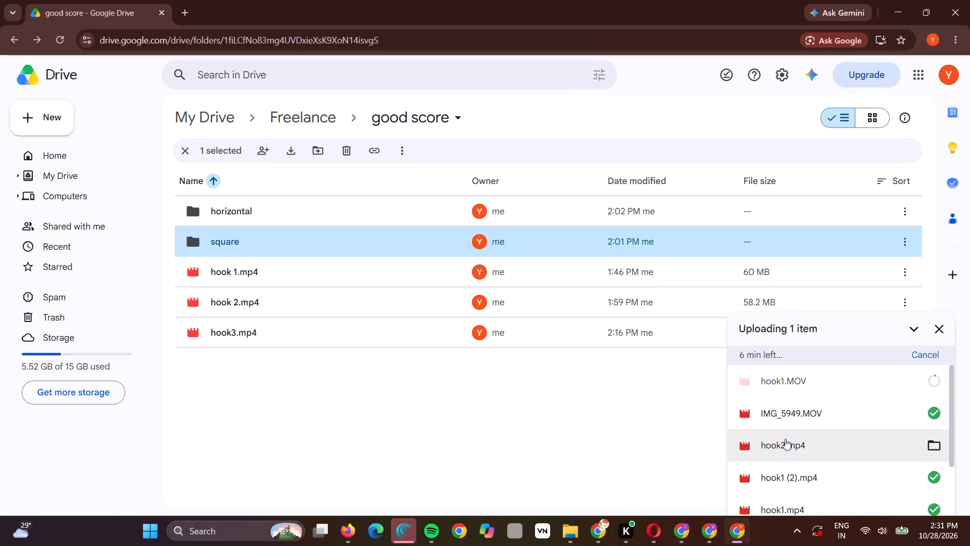
Open the square folder and rename the IMG_5949.MOV video, beginning the new name with "h" and keeping the .MOV extension.
{"action": "double_click", "coordinate": [500, 230]}
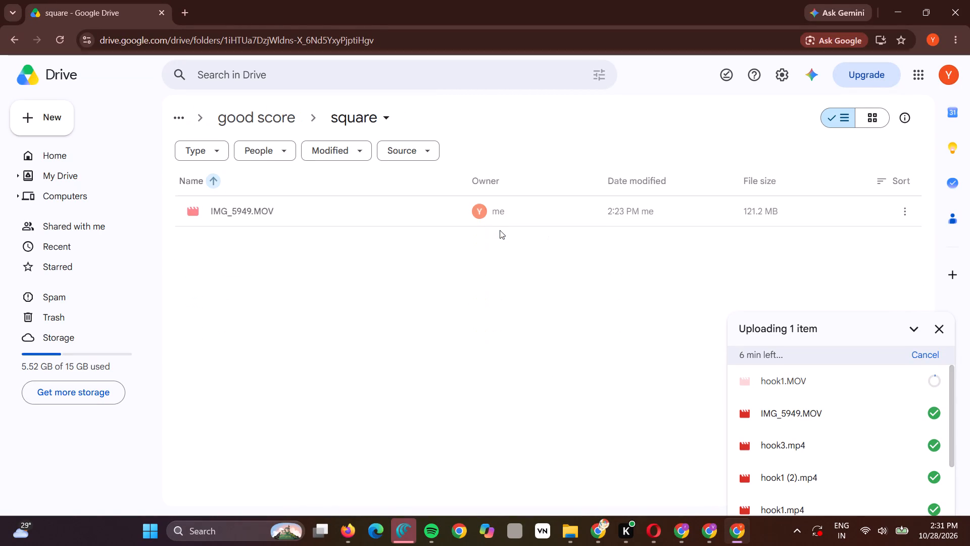
{"action": "right_click", "coordinate": [390, 226]}
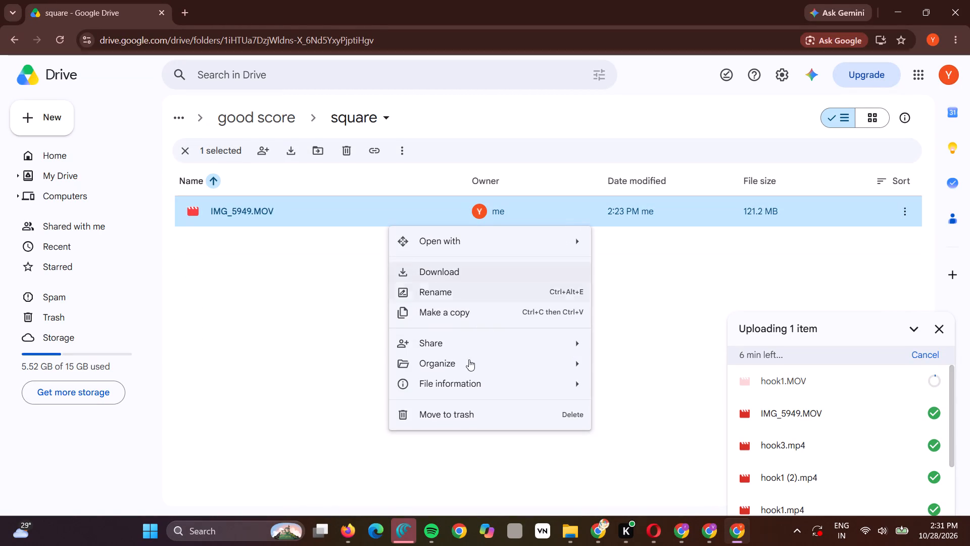
{"action": "left_click", "coordinate": [449, 292]}
{"action": "type", "text": "h"}
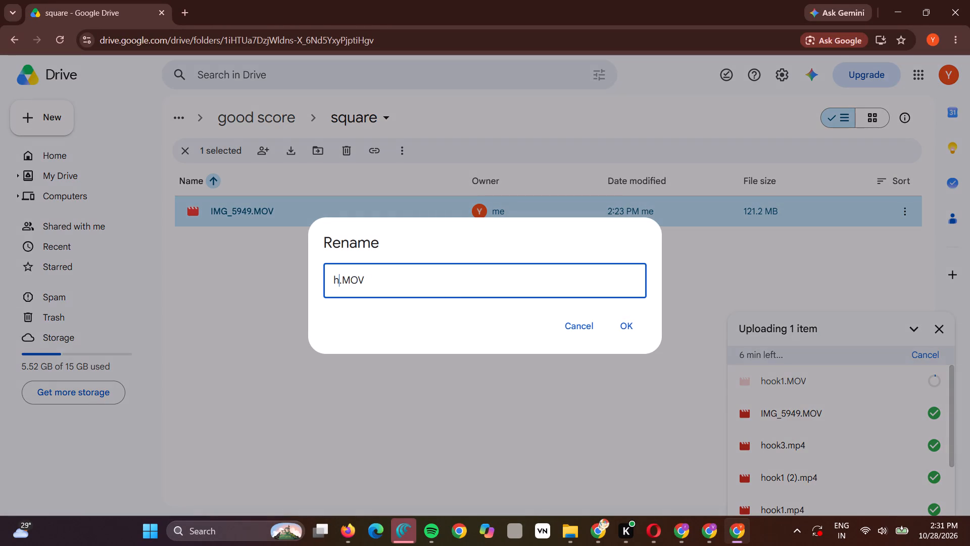
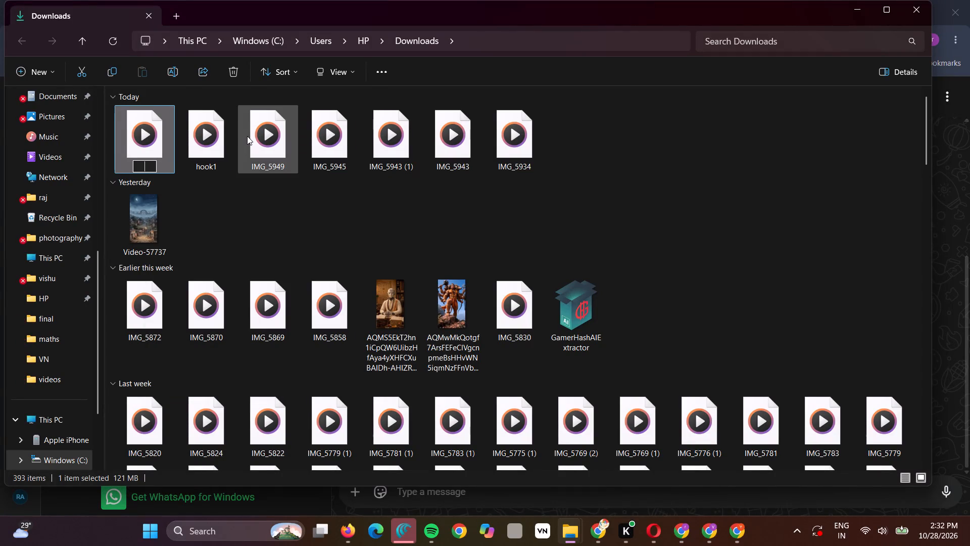
Rename the first video under Today in the Downloads folder as hook2.
{"action": "type", "text": "hook"}
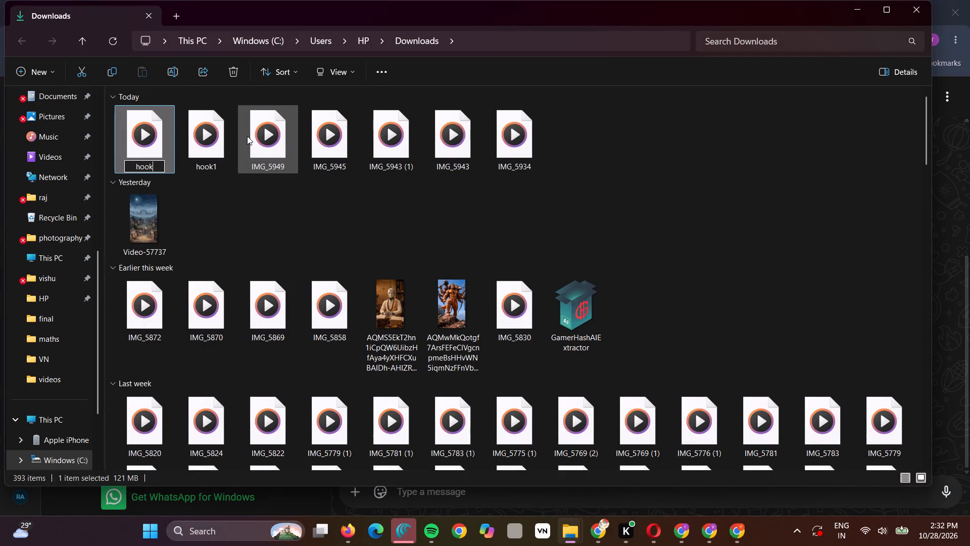
{"action": "key", "text": "2"}
{"action": "key", "text": "Return"}
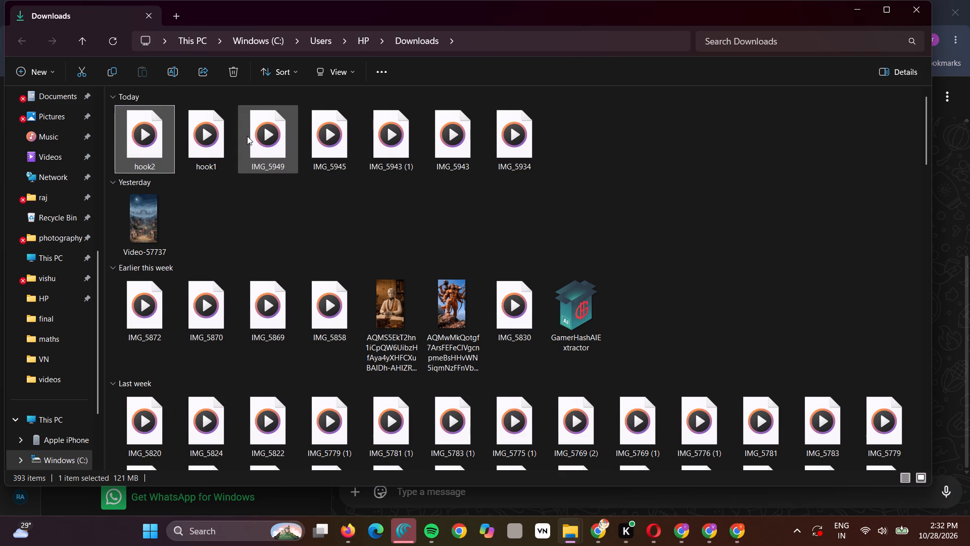
Upload the hook2 video from Downloads to the good score folder in Google Drive.
{"action": "left_click_drag", "start_coordinate": [135, 125], "coordinate": [742, 538]}
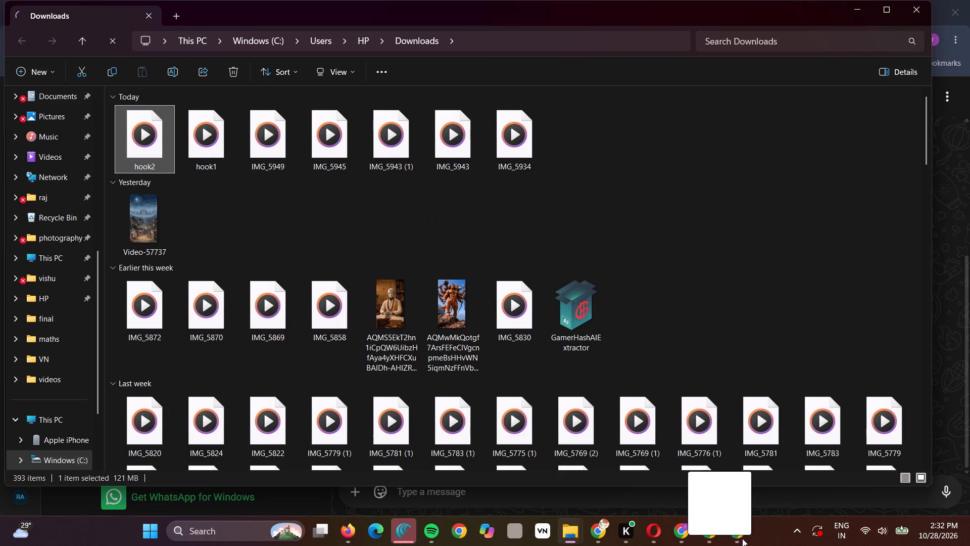
{"action": "left_click_drag", "start_coordinate": [742, 538], "coordinate": [443, 247]}
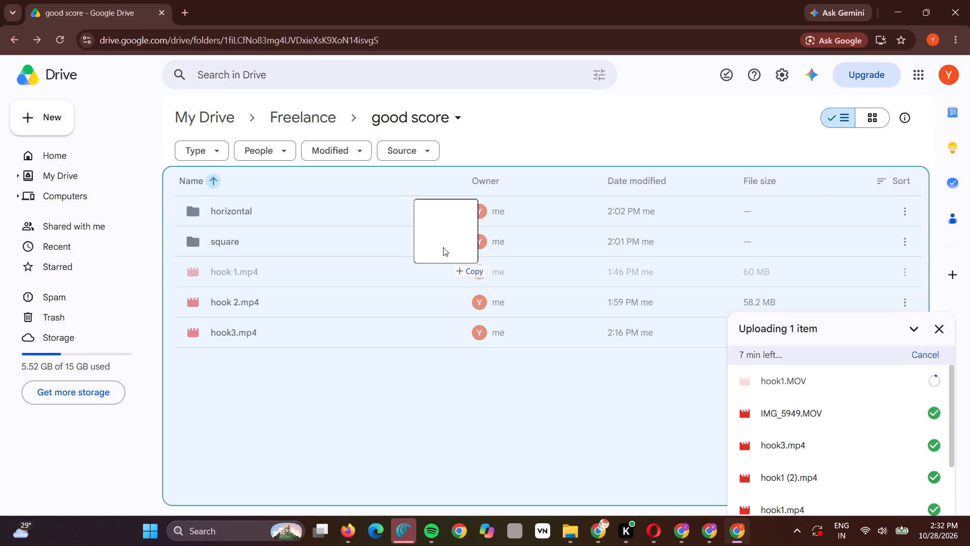
{"action": "left_click_drag", "start_coordinate": [443, 247], "coordinate": [438, 239]}
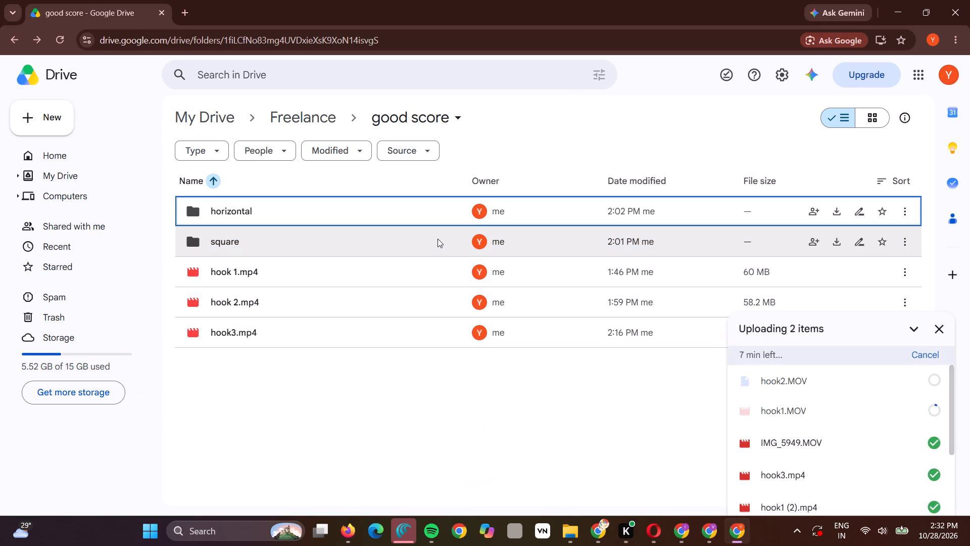
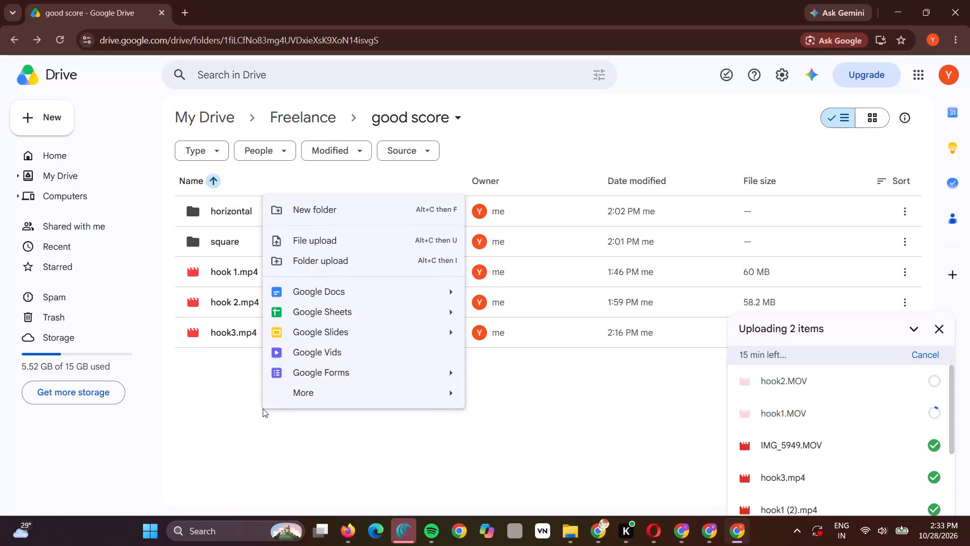
Create a new folder named varticle in the good score folder.
{"action": "left_click", "coordinate": [321, 210]}
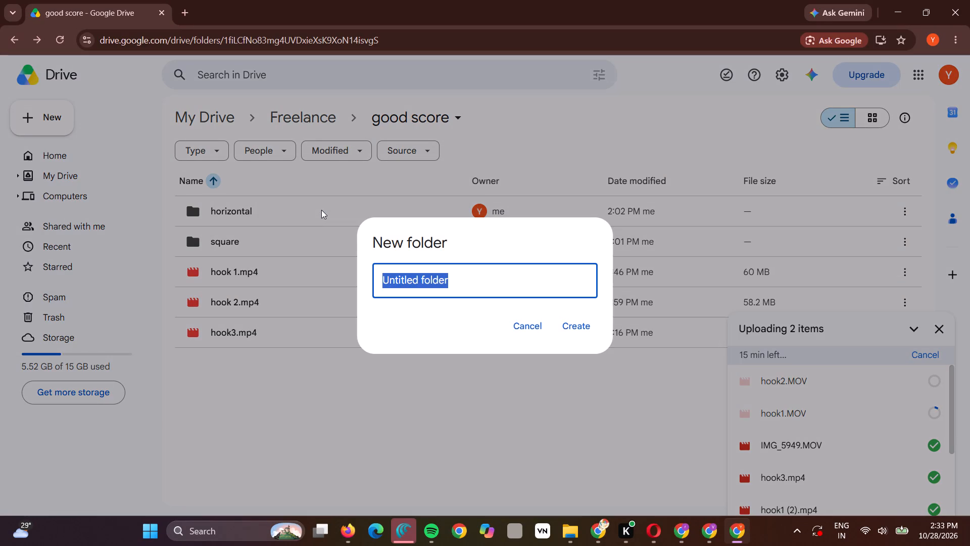
{"action": "type", "text": "var"}
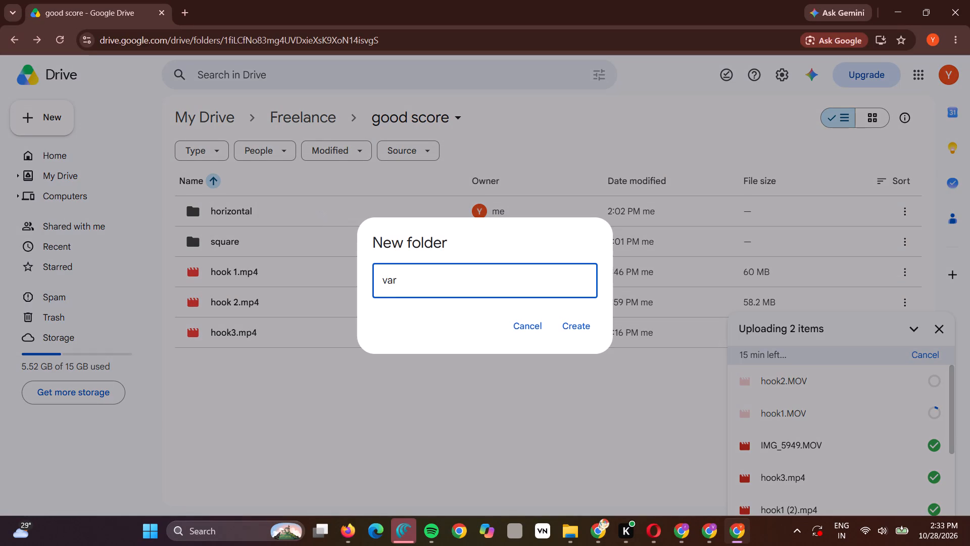
{"action": "type", "text": "ticl"}
{"action": "key", "text": "e"}
{"action": "key", "text": "Return"}
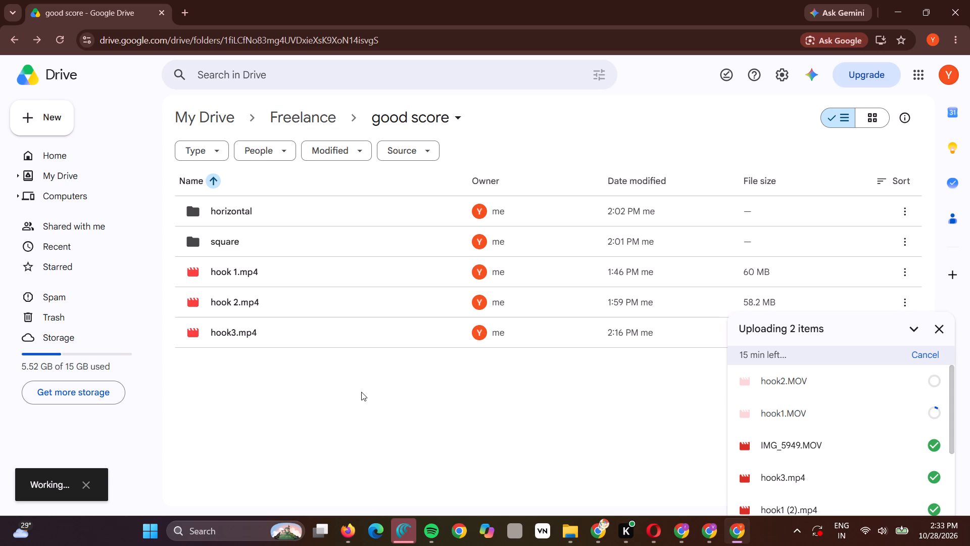
Move the three videos hook 1.mp4, hook 2.mp4 and hook3.mp4 into the varticle folder.
{"action": "left_click_drag", "start_coordinate": [308, 416], "coordinate": [281, 302]}
{"action": "left_click_drag", "start_coordinate": [281, 302], "coordinate": [303, 357]}
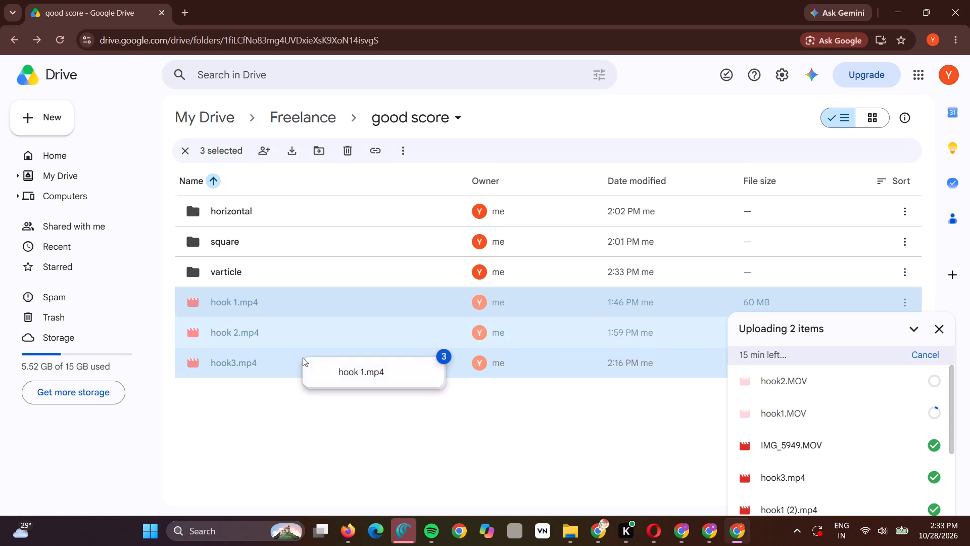
{"action": "left_click_drag", "start_coordinate": [303, 357], "coordinate": [252, 266]}
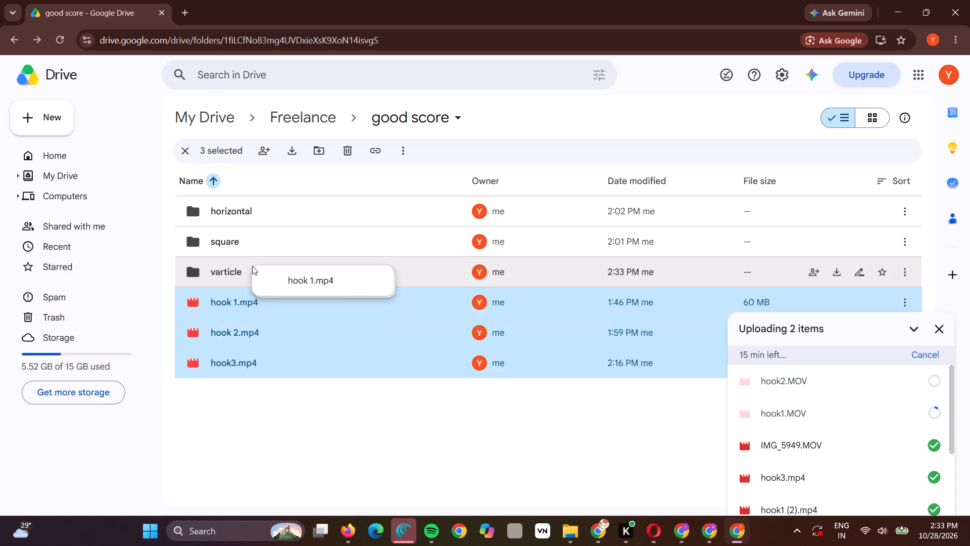
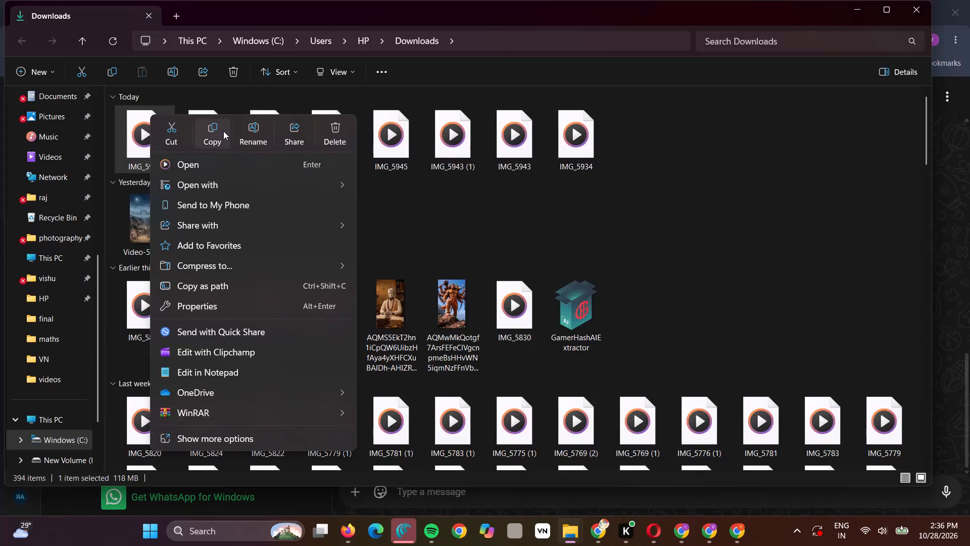
Rename the video IMG_5953 in Downloads as hook 2, accepting the alternative name hook 2 (3).
{"action": "left_click", "coordinate": [223, 131]}
{"action": "right_click", "coordinate": [147, 143]}
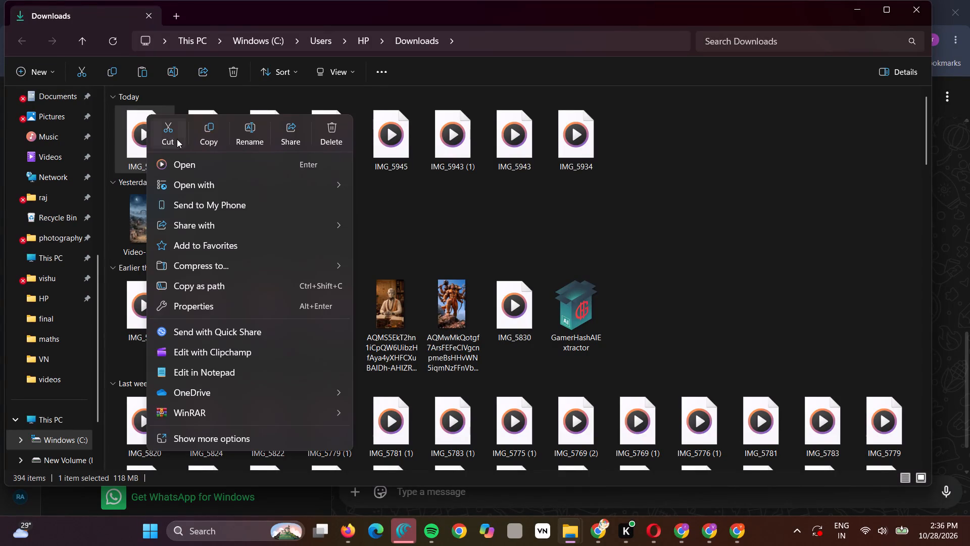
{"action": "left_click", "coordinate": [244, 139]}
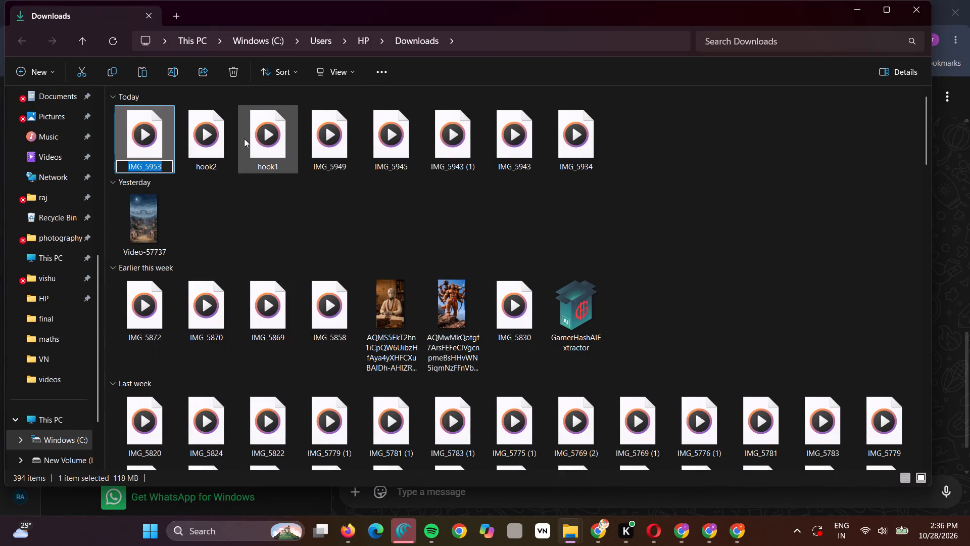
{"action": "type", "text": "okk"}
{"action": "key", "text": "k"}
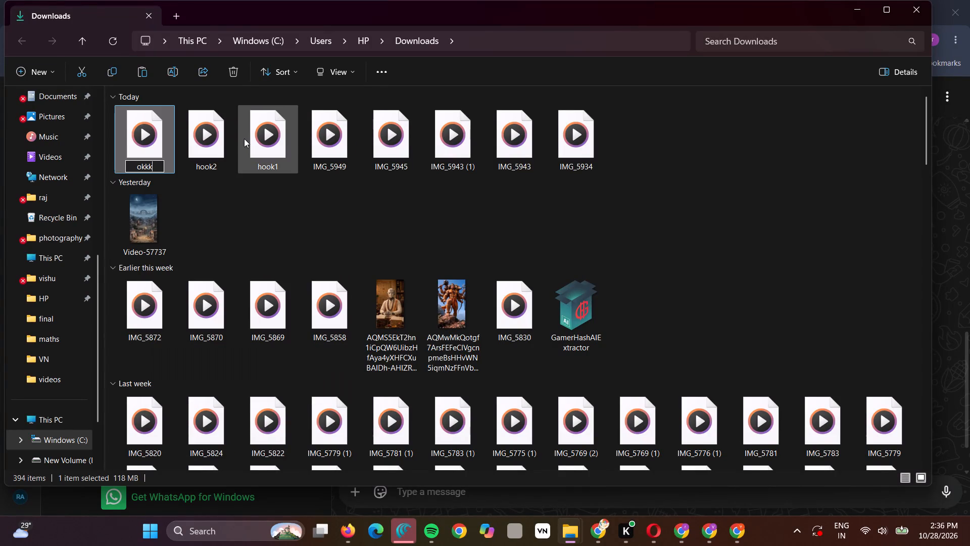
{"action": "key", "text": "BackSpace"}
{"action": "key", "text": "BackSpace"}
{"action": "key", "text": "BackSpace"}
{"action": "key", "text": "BackSpace"}
{"action": "key", "text": "BackSpace"}
{"action": "type", "text": "hook"}
{"action": "key", "text": "space"}
{"action": "key", "text": "2"}
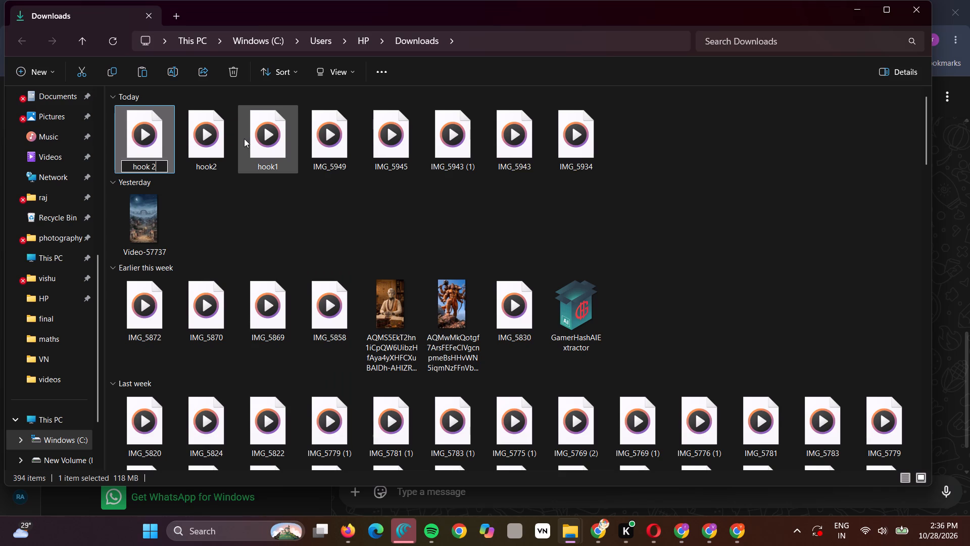
{"action": "key", "text": "Return"}
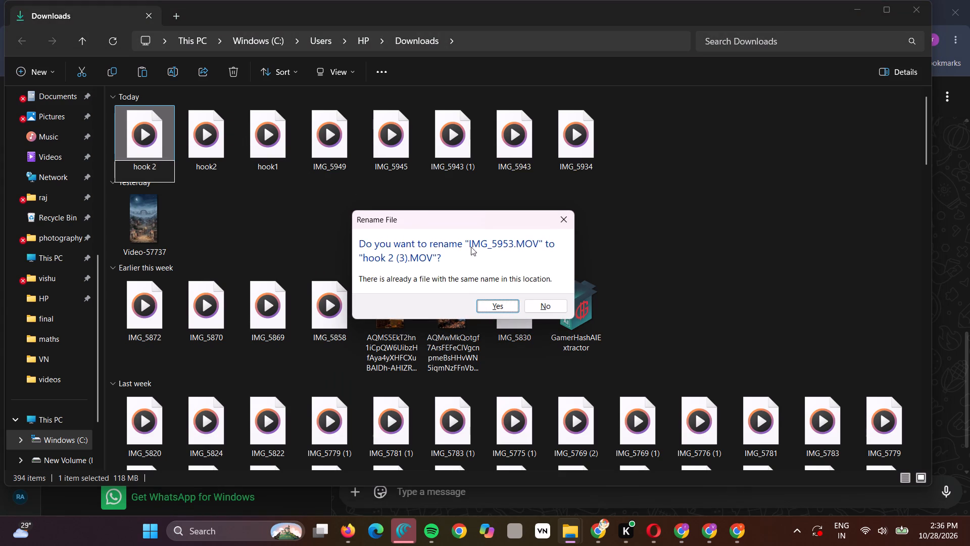
{"action": "key", "text": "Return"}
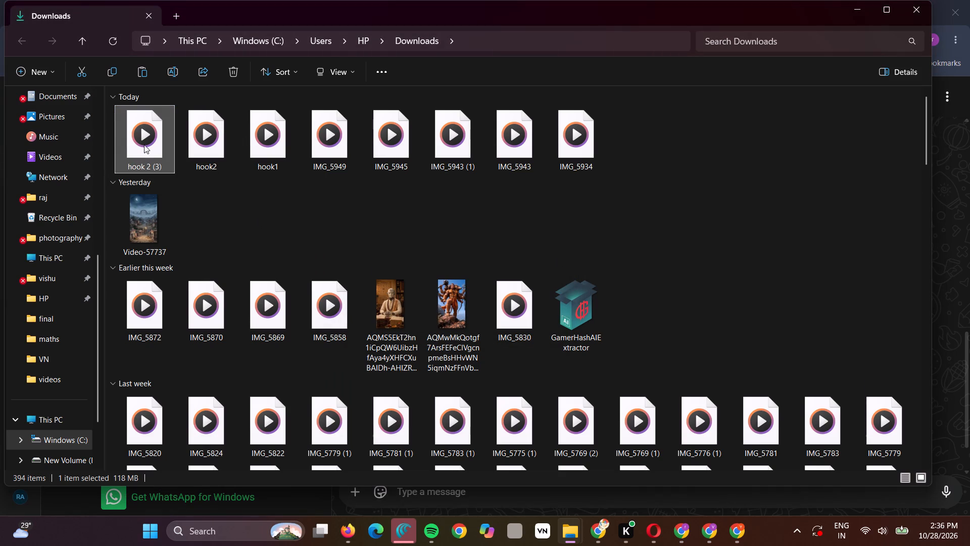
Upload the hook 2 (3) video from Downloads to the good score folder in Google Drive.
{"action": "left_click_drag", "start_coordinate": [144, 145], "coordinate": [543, 366]}
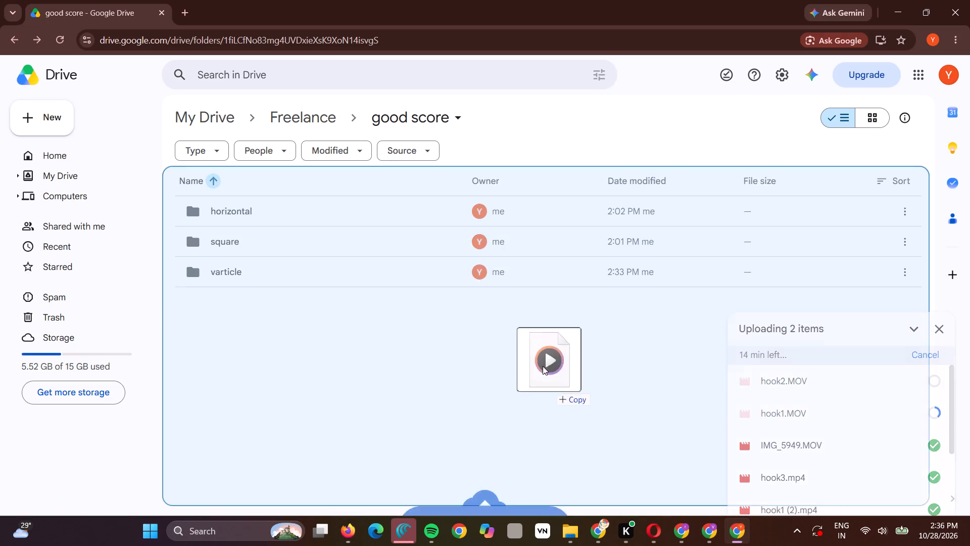
{"action": "left_click_drag", "start_coordinate": [543, 366], "coordinate": [514, 220]}
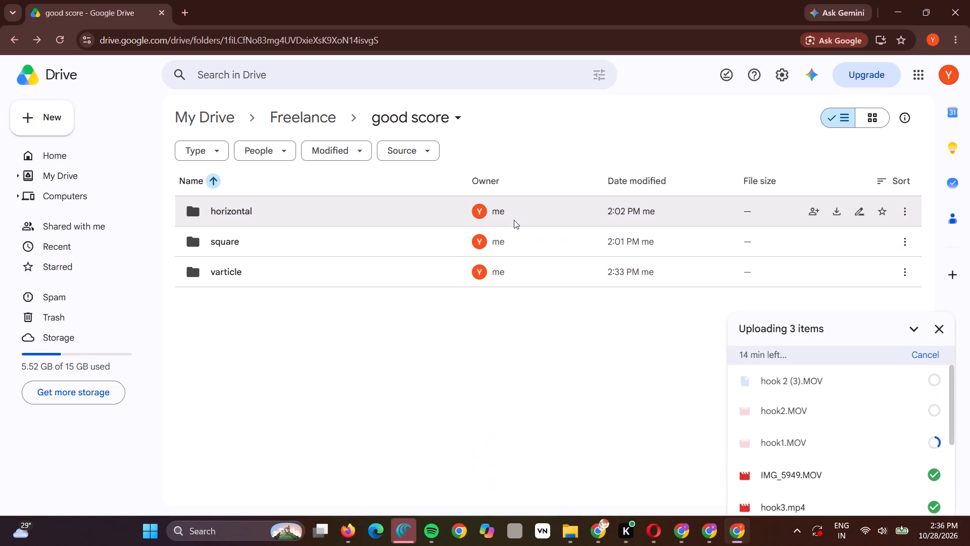
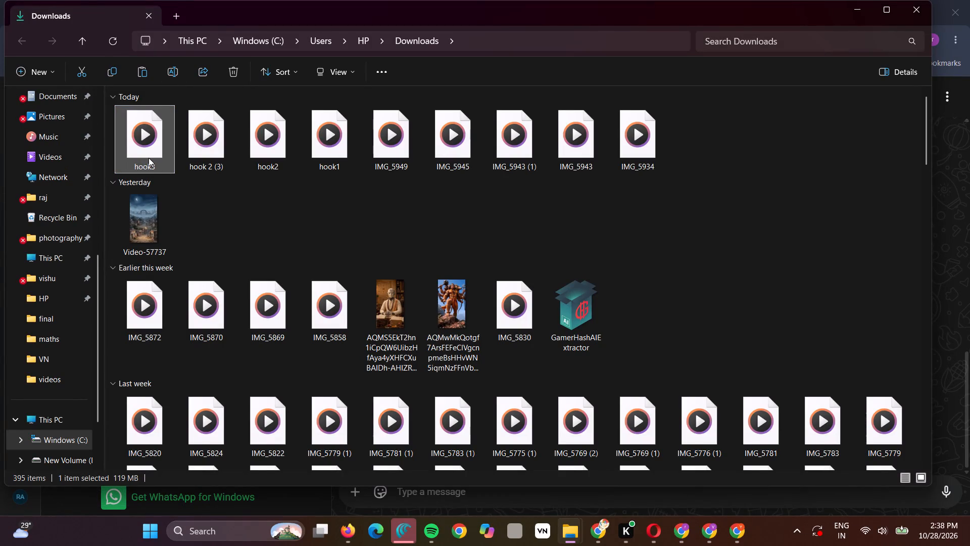
Upload the hook3 video from Downloads to the good score folder in Google Drive.
{"action": "left_click_drag", "start_coordinate": [149, 158], "coordinate": [741, 541]}
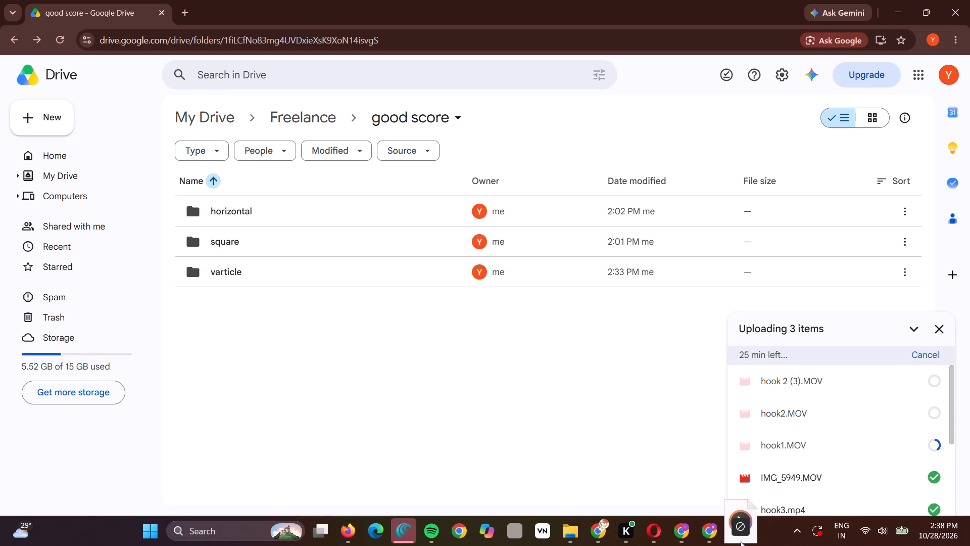
{"action": "left_click_drag", "start_coordinate": [741, 541], "coordinate": [393, 248]}
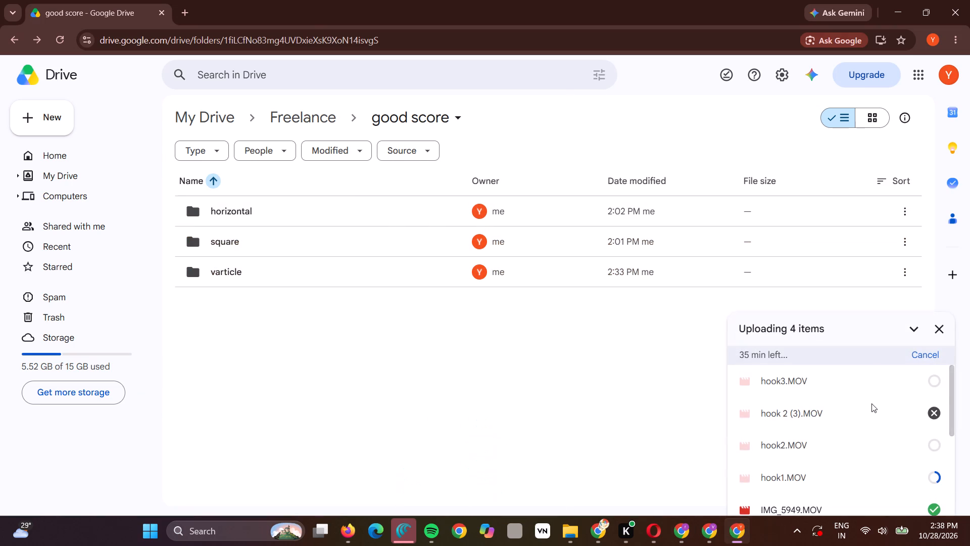
Check the upload list and the contents of the horizontal and square folders in good score.
{"action": "scroll", "coordinate": [871, 403], "scroll_direction": "down", "scroll_amount": 4}
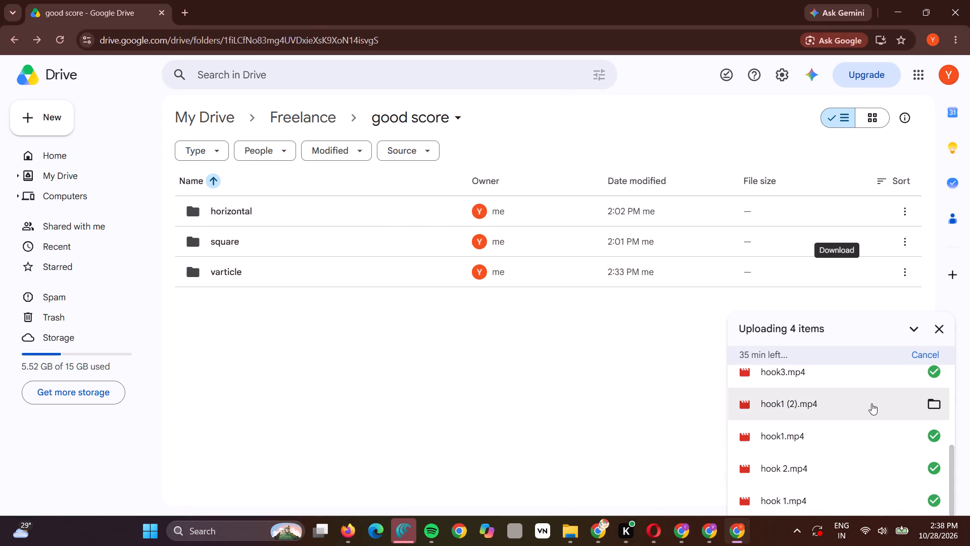
{"action": "scroll", "coordinate": [871, 403], "scroll_direction": "up", "scroll_amount": 6}
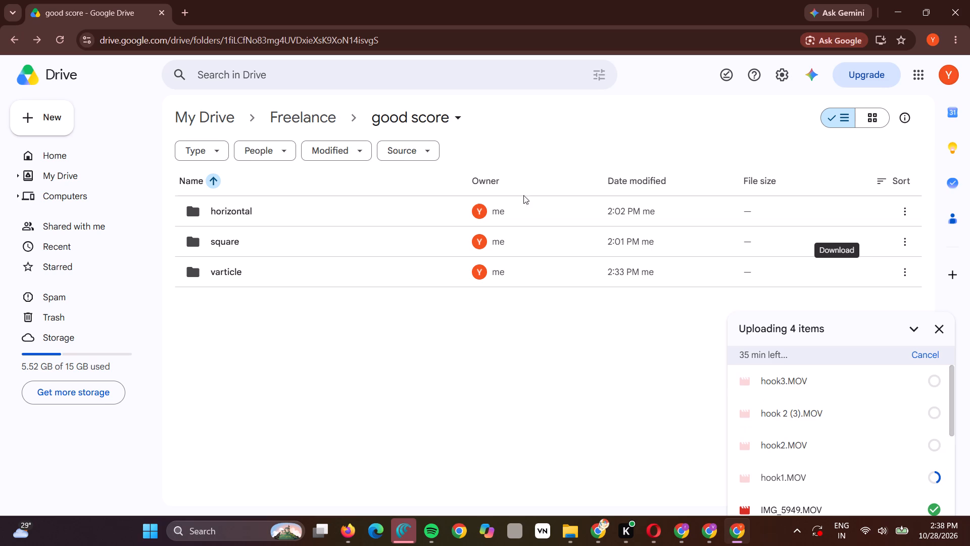
{"action": "double_click", "coordinate": [523, 200]}
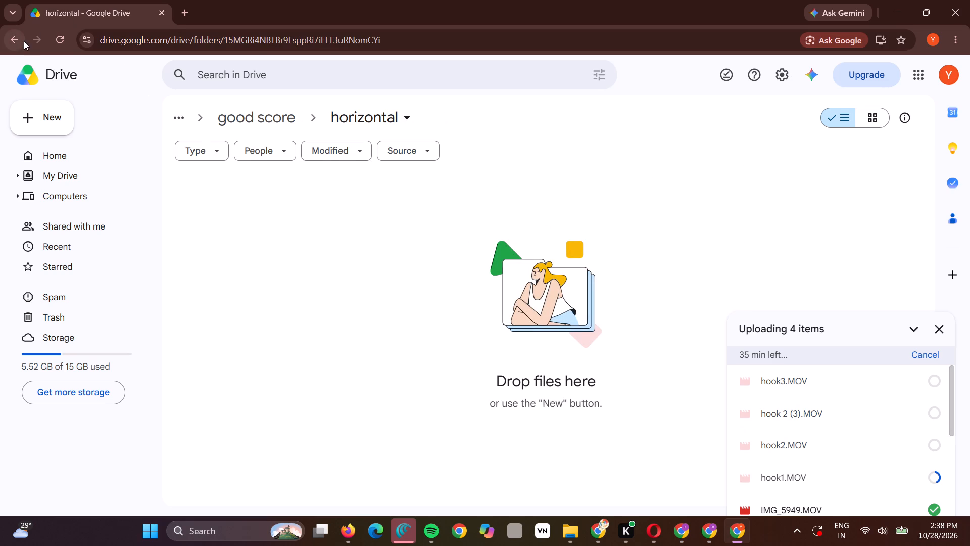
{"action": "left_click", "coordinate": [18, 39]}
{"action": "double_click", "coordinate": [248, 237]}
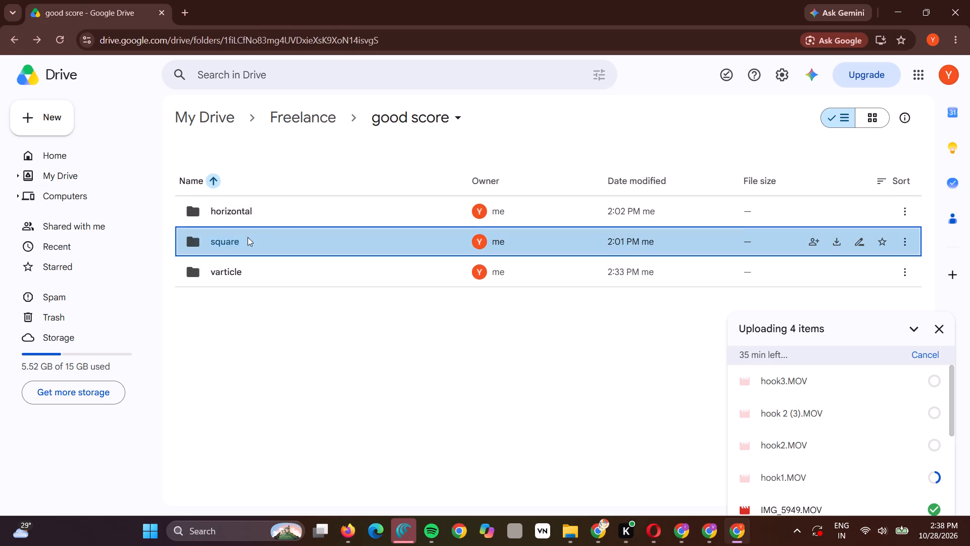
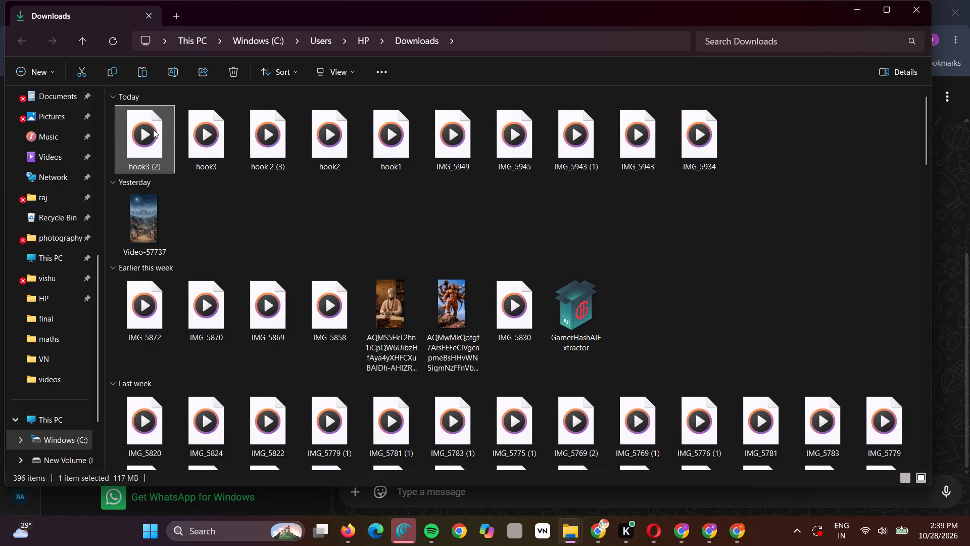
Upload the hook3 (2) video from Downloads into the horizontal folder of good score in Google Drive.
{"action": "left_click_drag", "start_coordinate": [147, 130], "coordinate": [737, 530]}
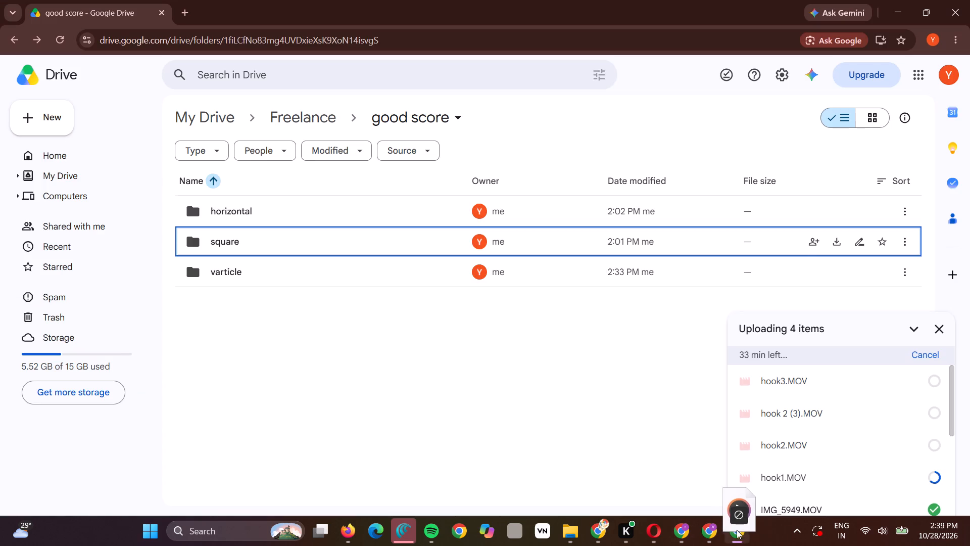
{"action": "left_click_drag", "start_coordinate": [737, 530], "coordinate": [485, 220]}
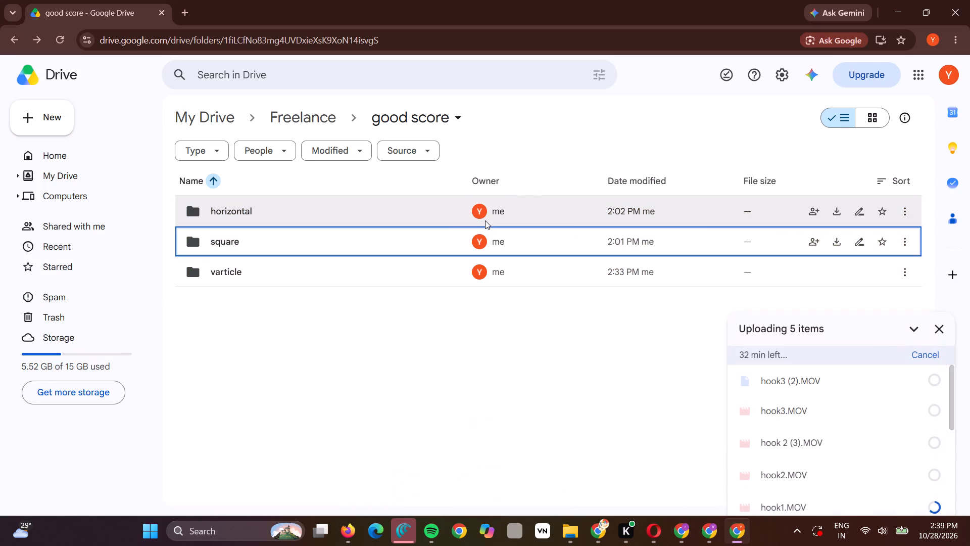
Check the upload list and the contents of the horizontal, square and varticle folders in good score.
{"action": "scroll", "coordinate": [823, 422], "scroll_direction": "up", "scroll_amount": 1}
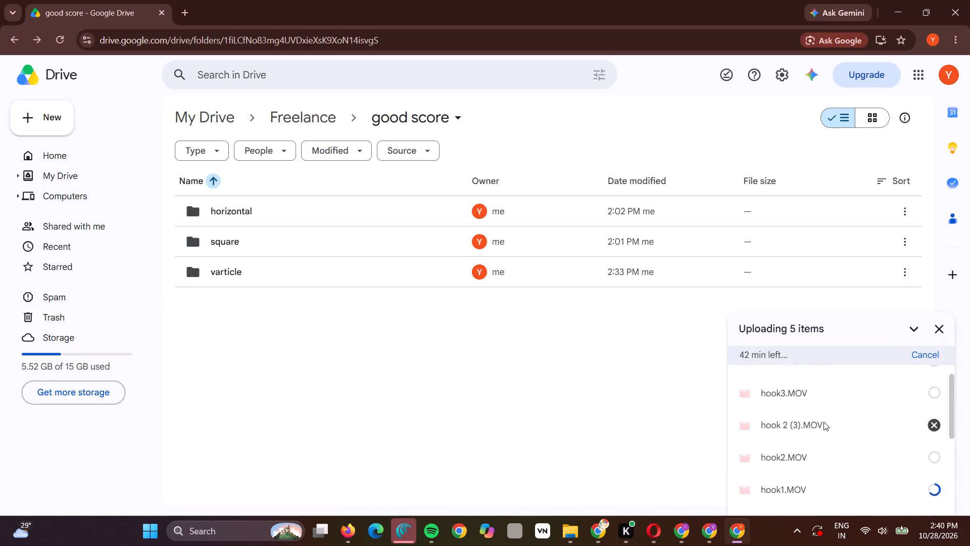
{"action": "scroll", "coordinate": [823, 422], "scroll_direction": "up", "scroll_amount": 1}
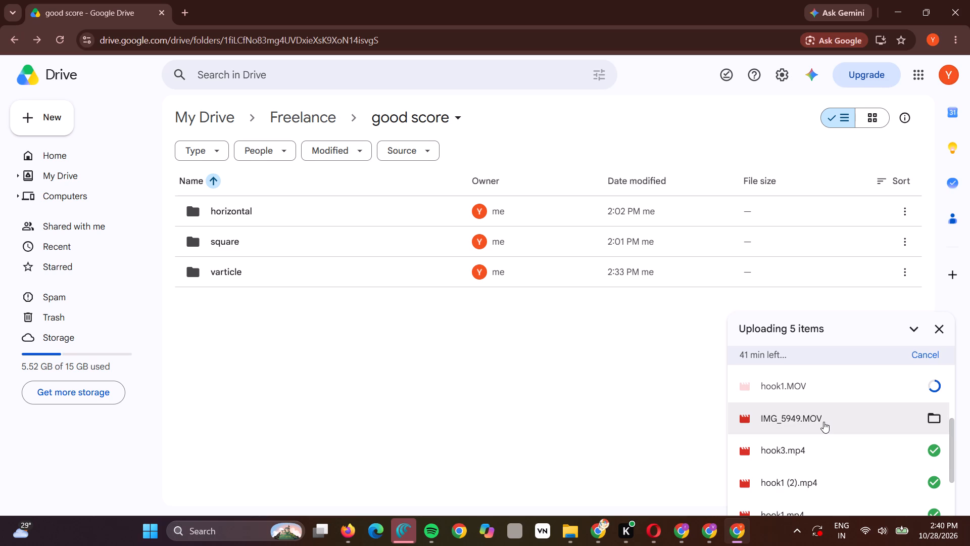
{"action": "scroll", "coordinate": [823, 422], "scroll_direction": "up", "scroll_amount": 1}
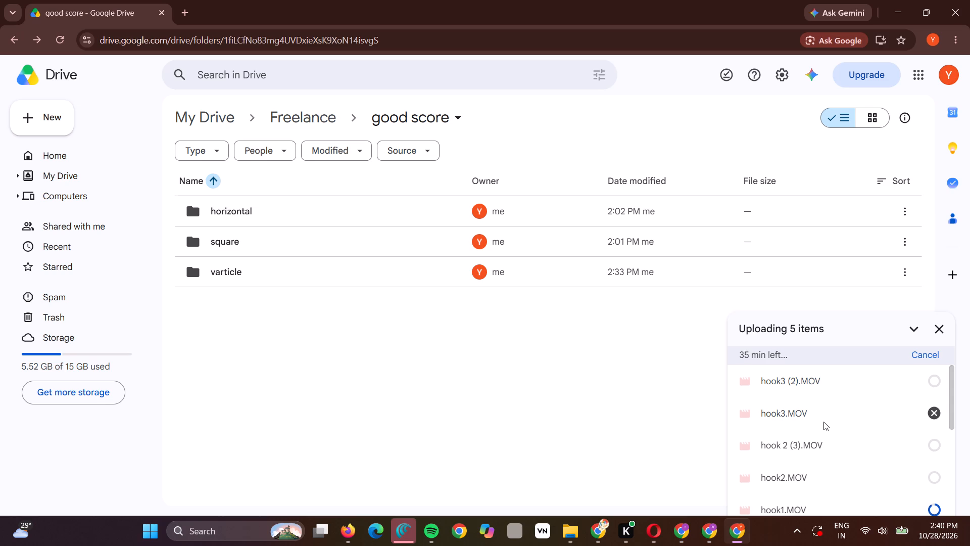
{"action": "scroll", "coordinate": [823, 422], "scroll_direction": "down", "scroll_amount": 1}
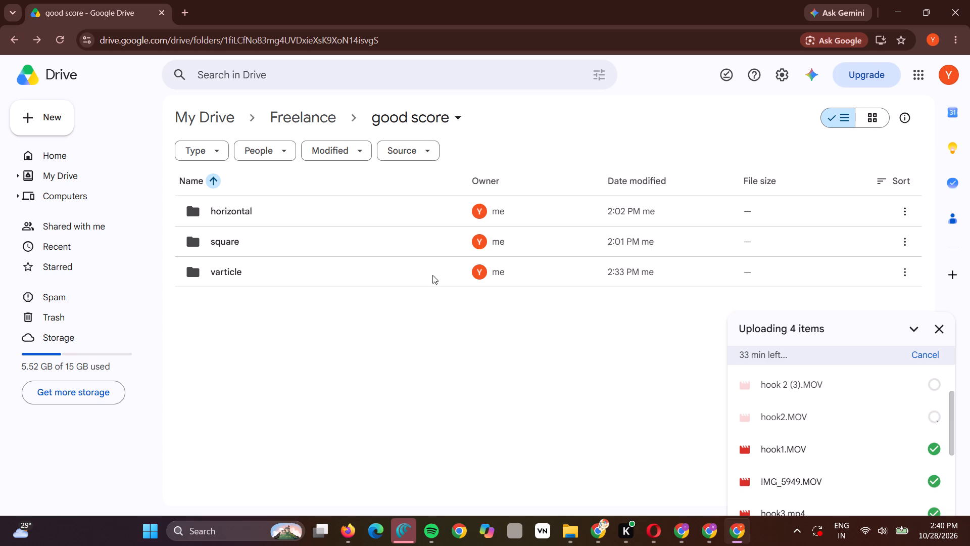
{"action": "double_click", "coordinate": [421, 211]}
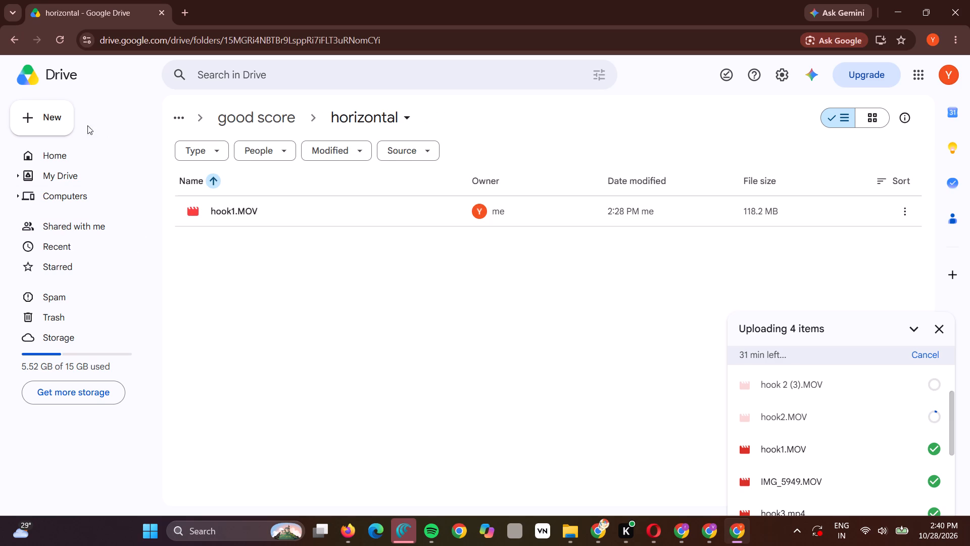
{"action": "left_click", "coordinate": [9, 31]}
{"action": "double_click", "coordinate": [228, 245]}
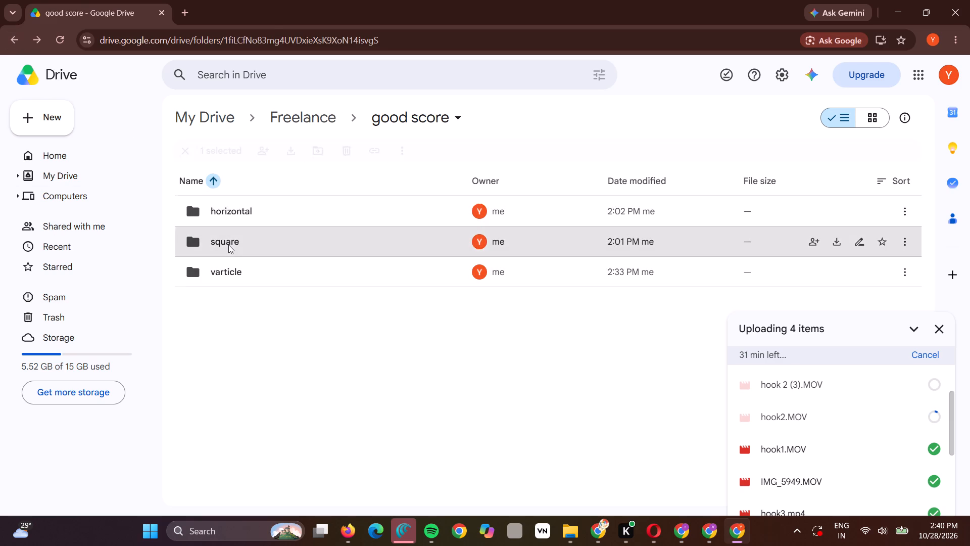
{"action": "left_click", "coordinate": [18, 32]}
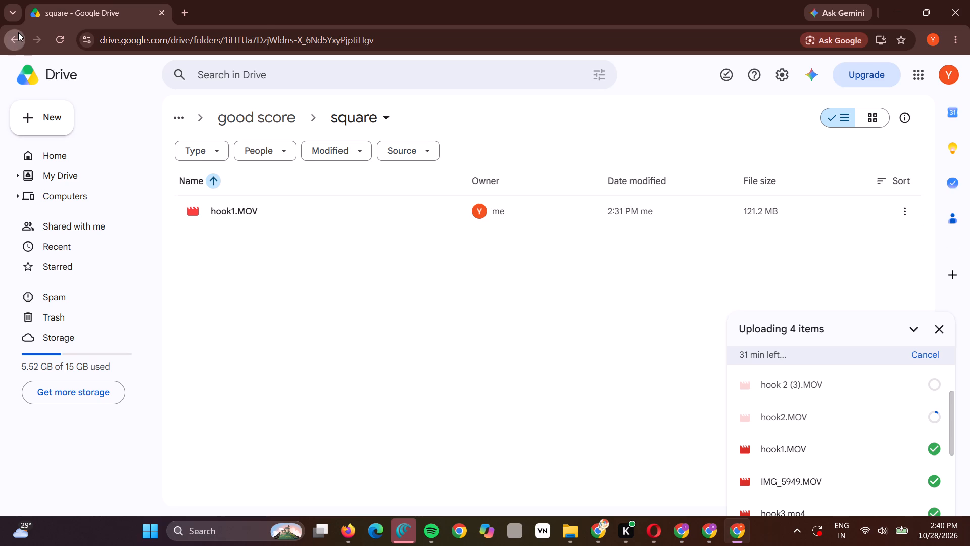
{"action": "double_click", "coordinate": [205, 278]}
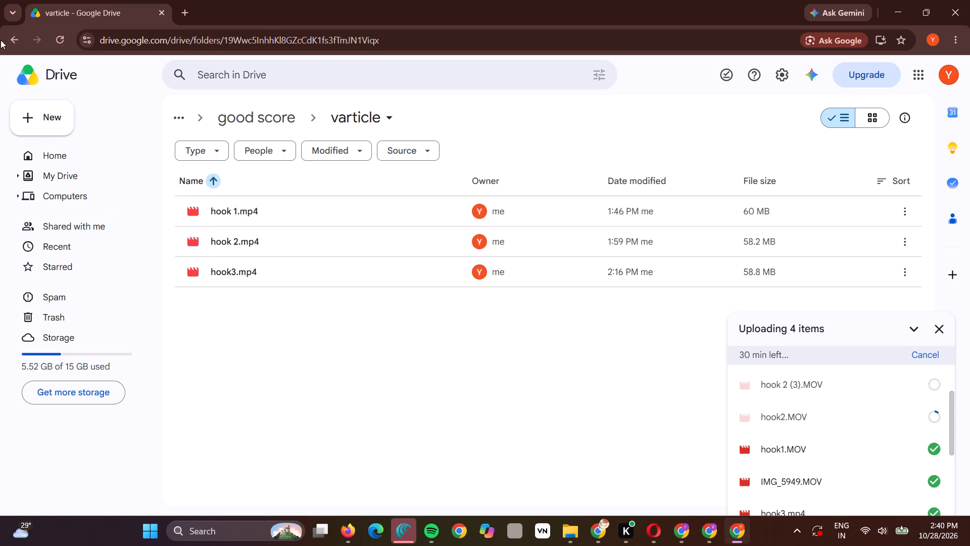
{"action": "left_click", "coordinate": [8, 38]}
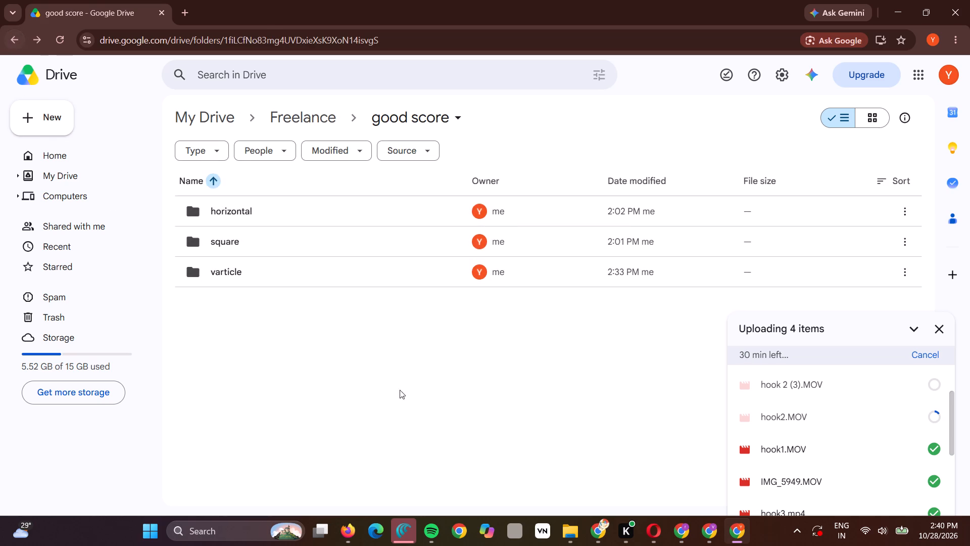
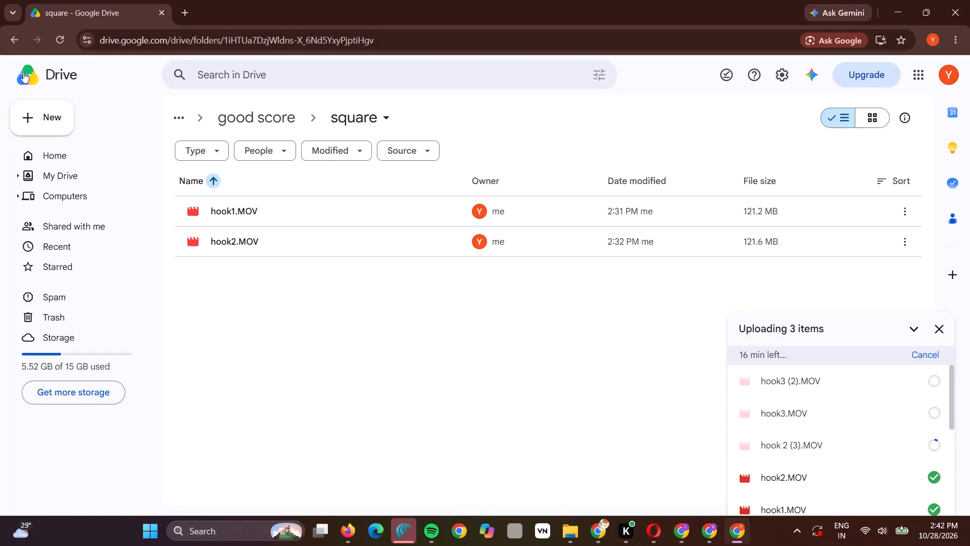
Check which hook videos are in the horizontal folder, returning to the good score folder.
{"action": "left_click", "coordinate": [13, 35]}
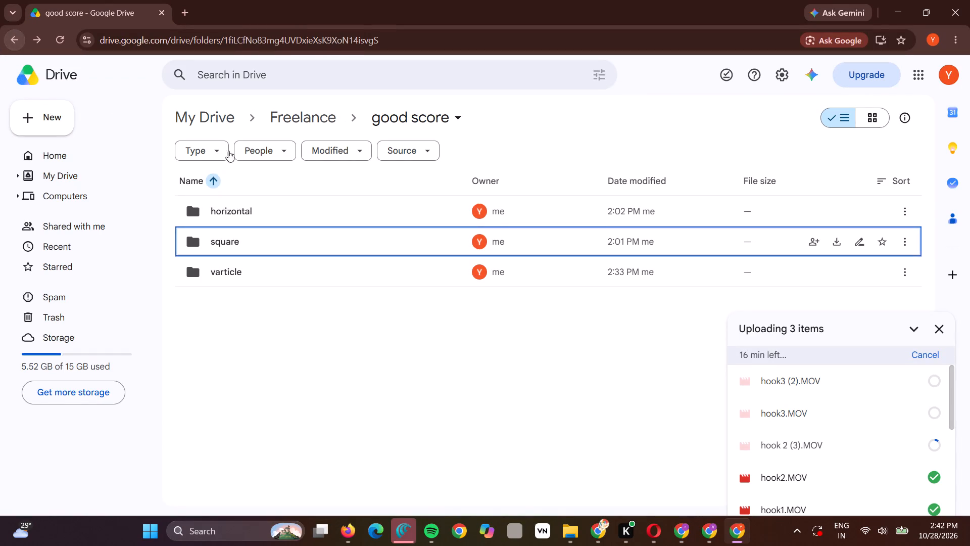
{"action": "double_click", "coordinate": [266, 210]}
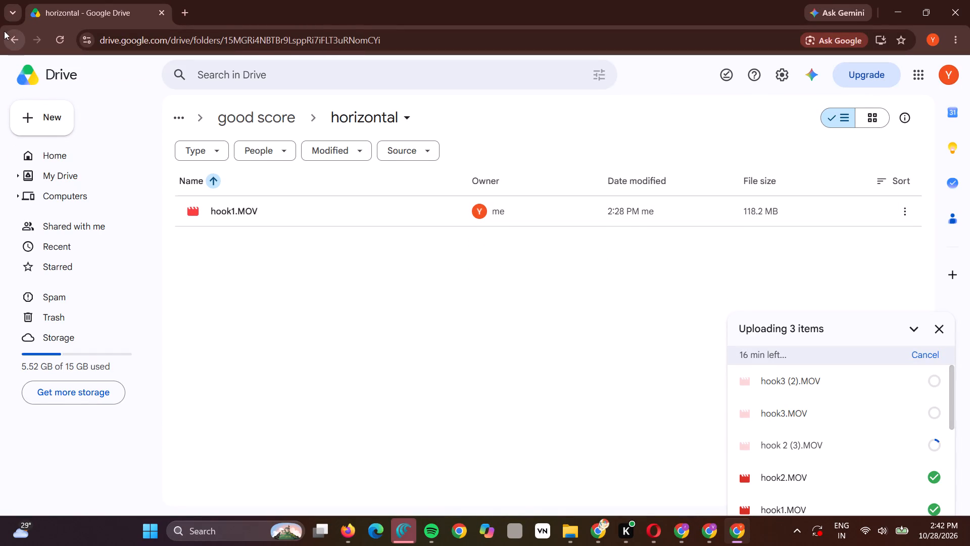
{"action": "left_click", "coordinate": [11, 36]}
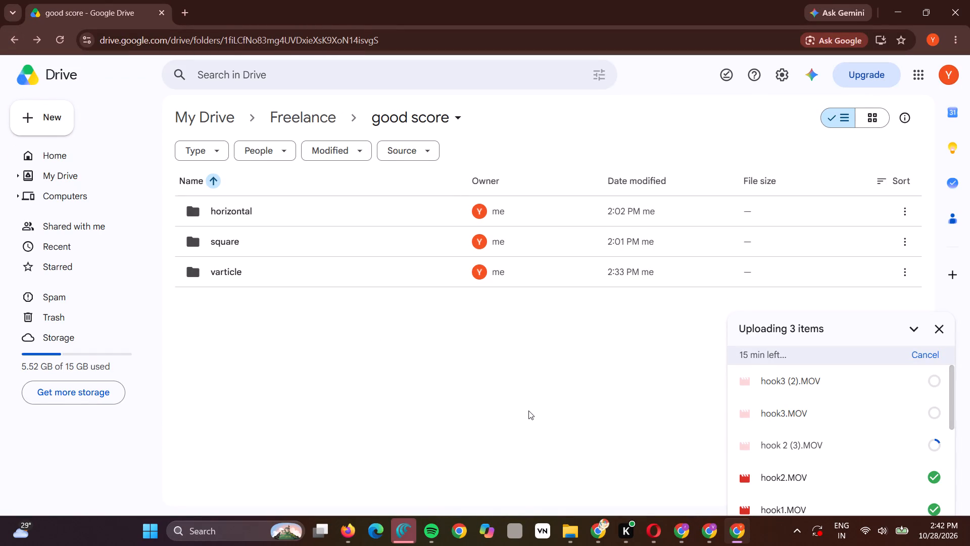
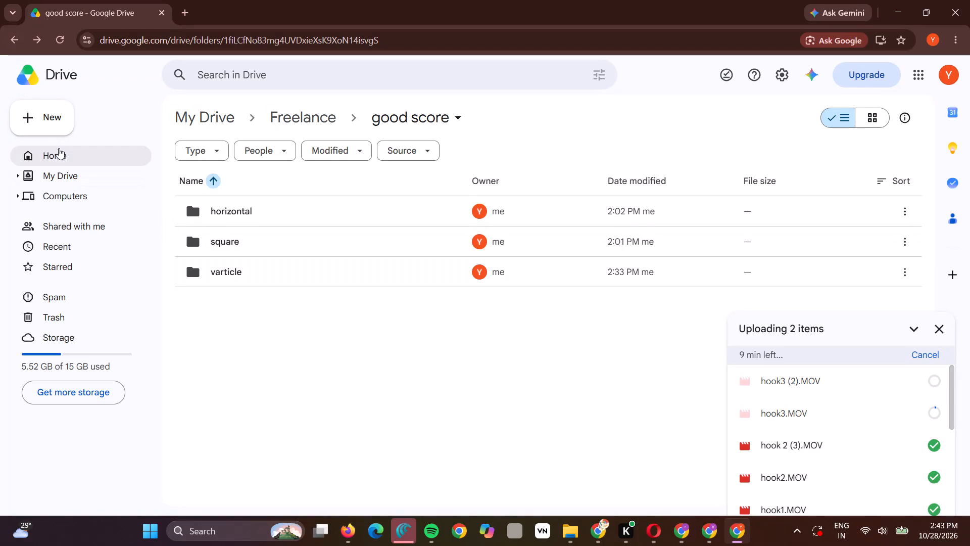
Check which hook videos are in the horizontal and square folders, returning to the good score folder.
{"action": "double_click", "coordinate": [234, 207]}
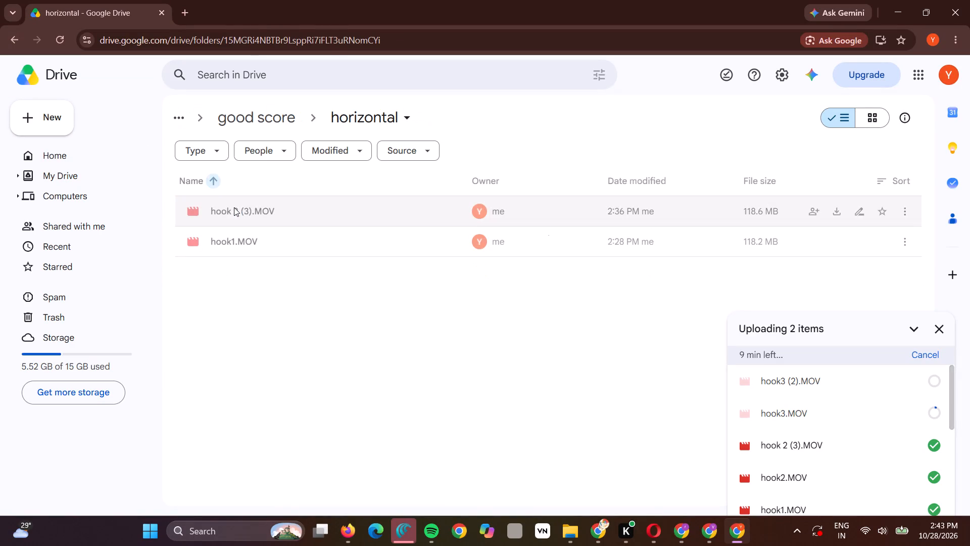
{"action": "left_click", "coordinate": [18, 37]}
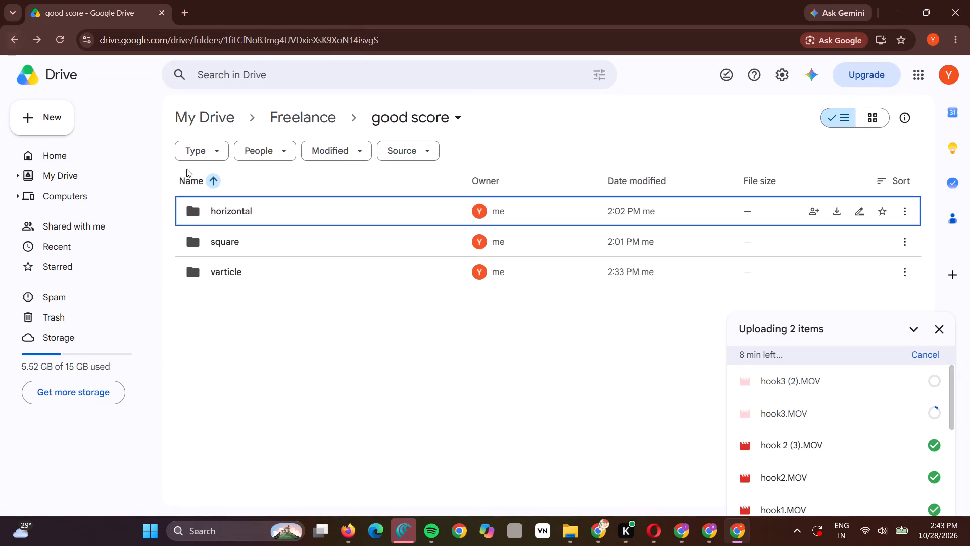
{"action": "double_click", "coordinate": [212, 216]}
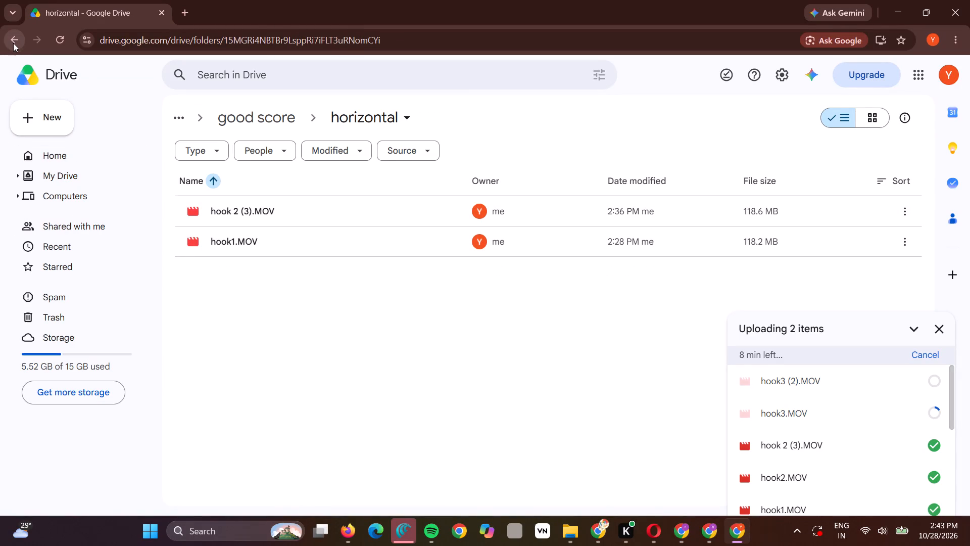
{"action": "left_click", "coordinate": [14, 40]}
{"action": "double_click", "coordinate": [209, 233]}
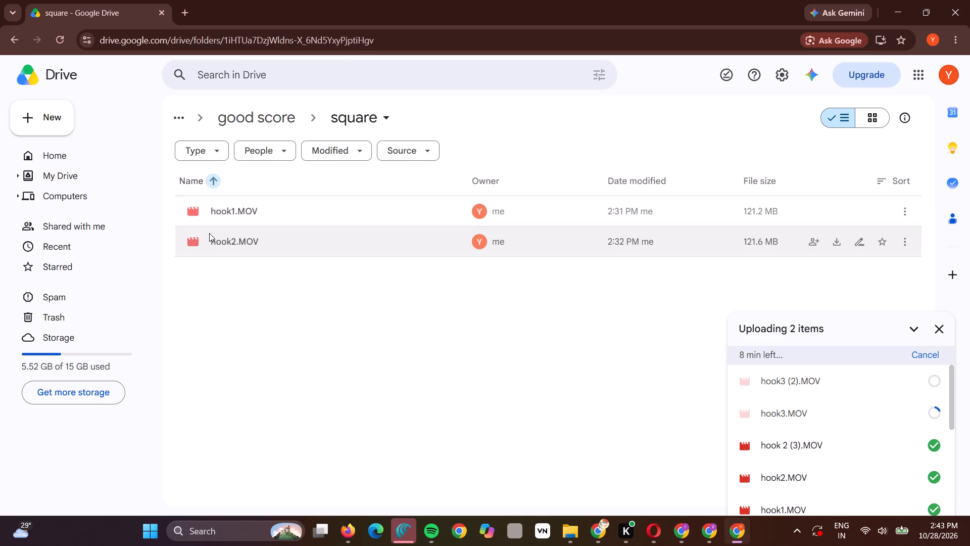
{"action": "left_click", "coordinate": [12, 34]}
{"action": "scroll", "coordinate": [686, 370], "scroll_direction": "up", "scroll_amount": 1}
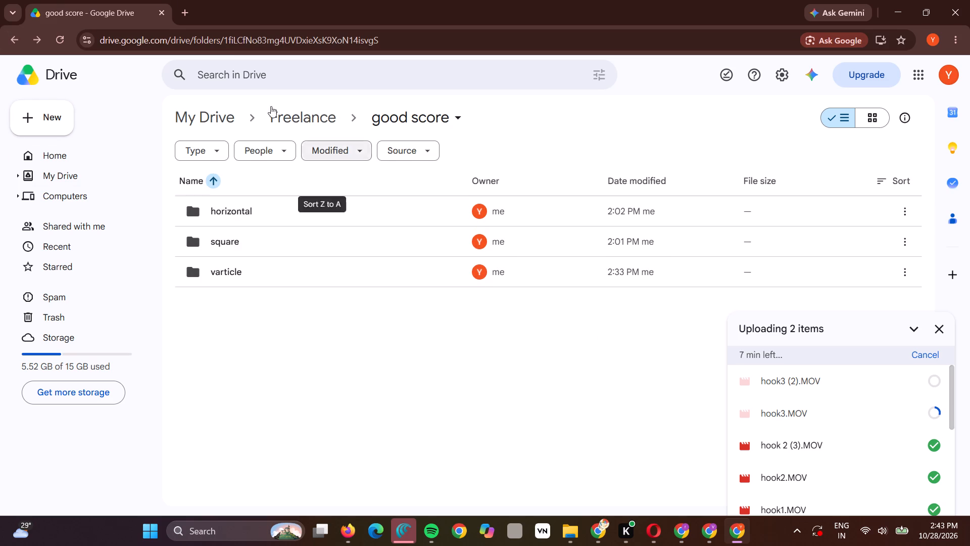
Go back from good score to the Freelance folder in Google Drive.
{"action": "left_click", "coordinate": [19, 35]}
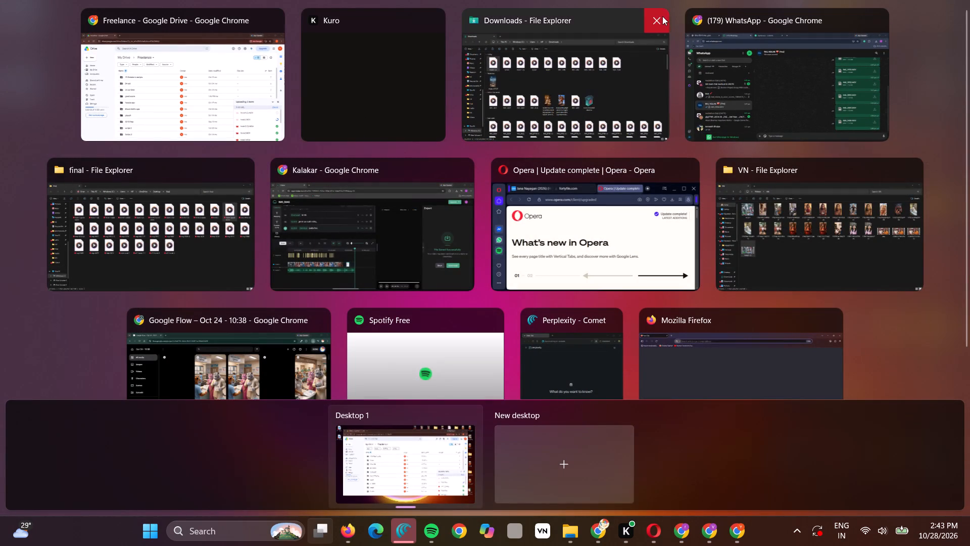
Close the Downloads, final and VN folder windows, Kalakar, Opera, Google Flow, Spotify, Comet and Firefox, keeping Google Drive, Kuro and WhatsApp open.
{"action": "left_click", "coordinate": [659, 16]}
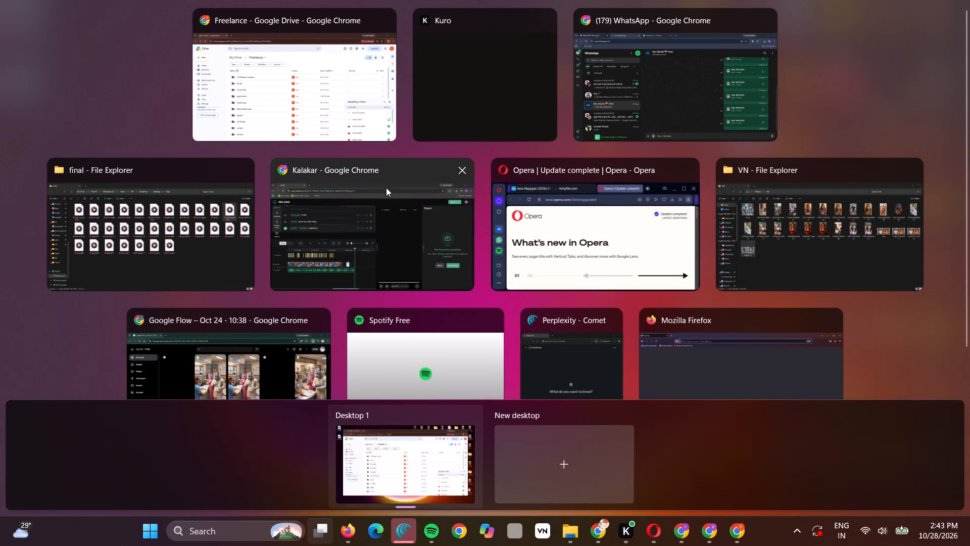
{"action": "left_click", "coordinate": [236, 172]}
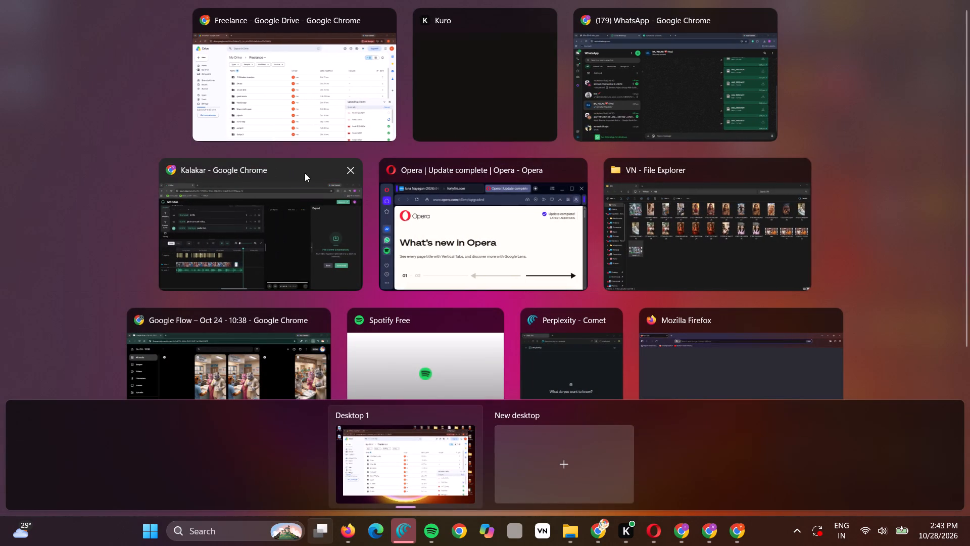
{"action": "left_click", "coordinate": [356, 168]}
{"action": "left_click", "coordinate": [467, 164]}
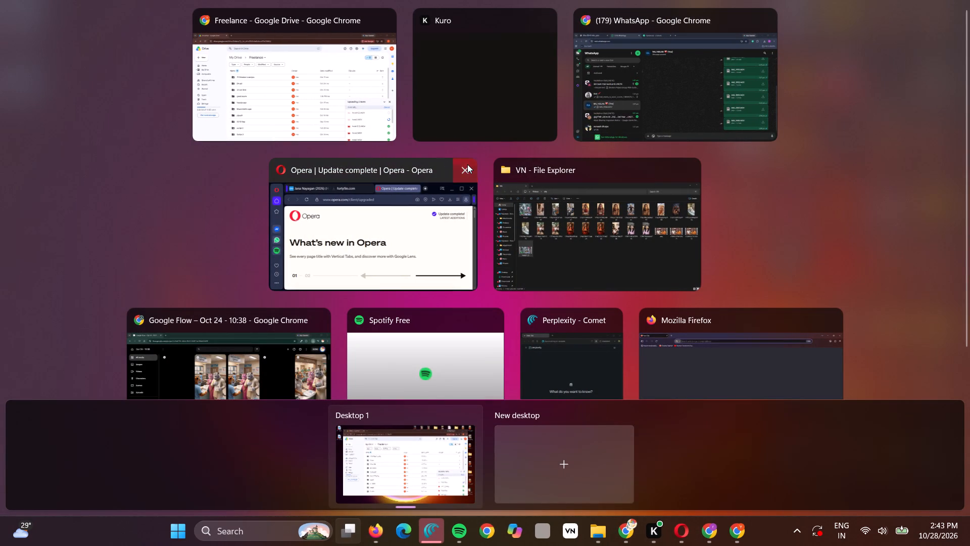
{"action": "left_click", "coordinate": [569, 170]}
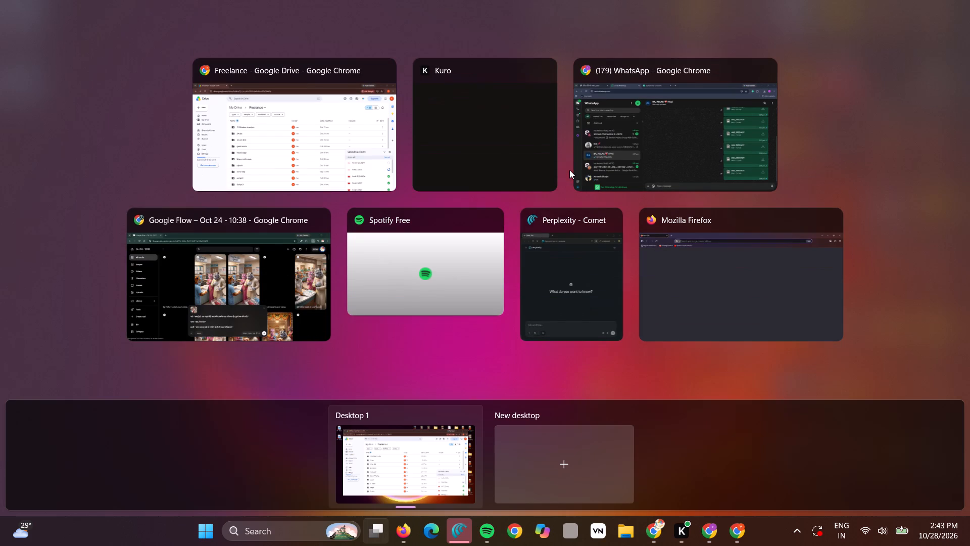
{"action": "left_click", "coordinate": [307, 221]}
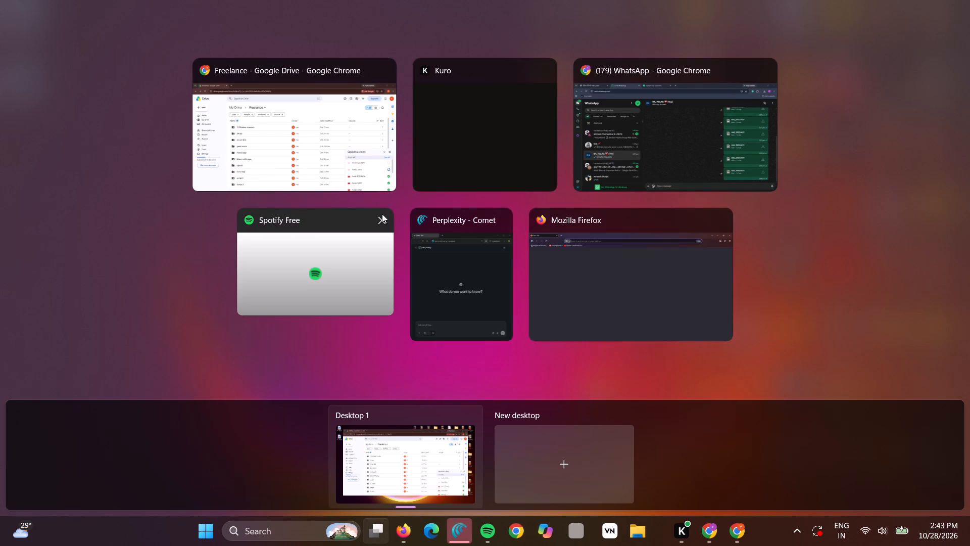
{"action": "left_click", "coordinate": [391, 230]}
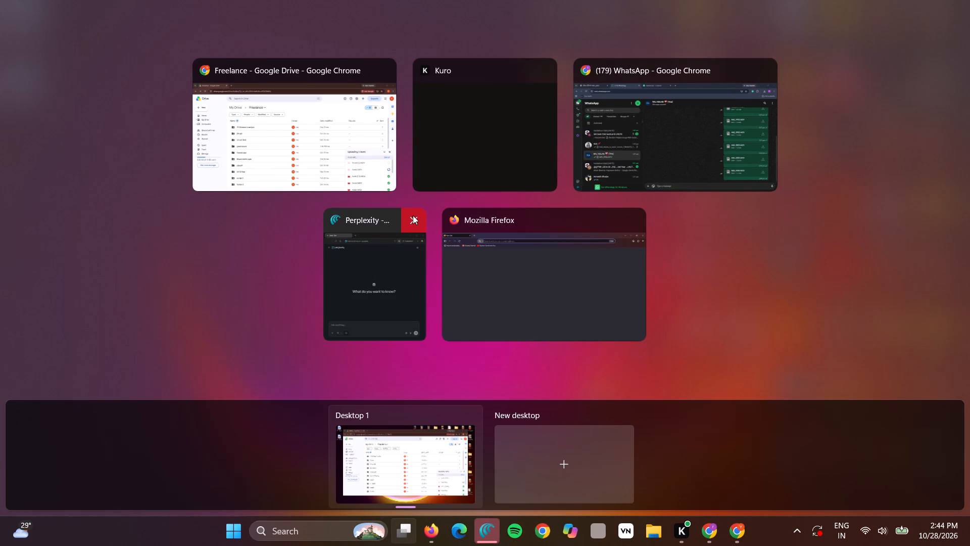
{"action": "left_click", "coordinate": [413, 215]}
{"action": "left_click", "coordinate": [573, 217]}
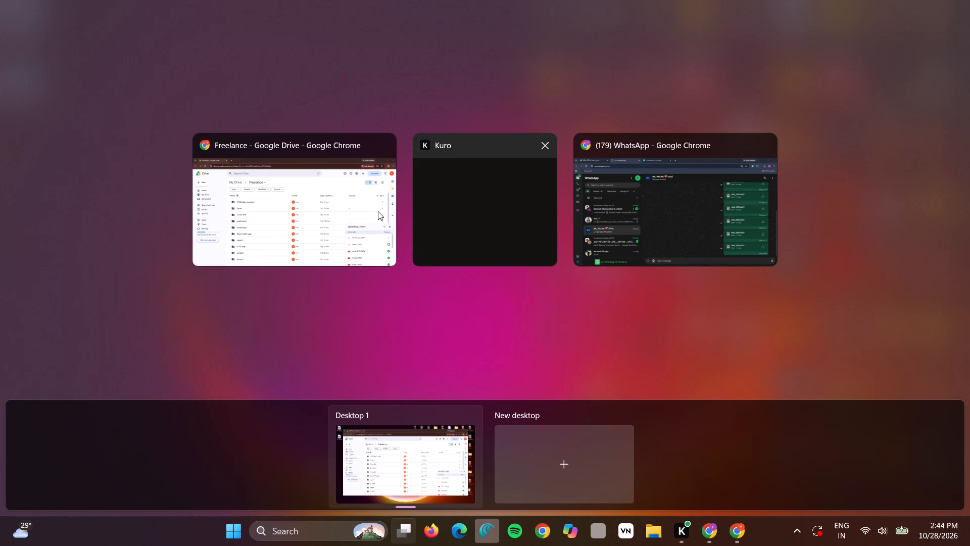
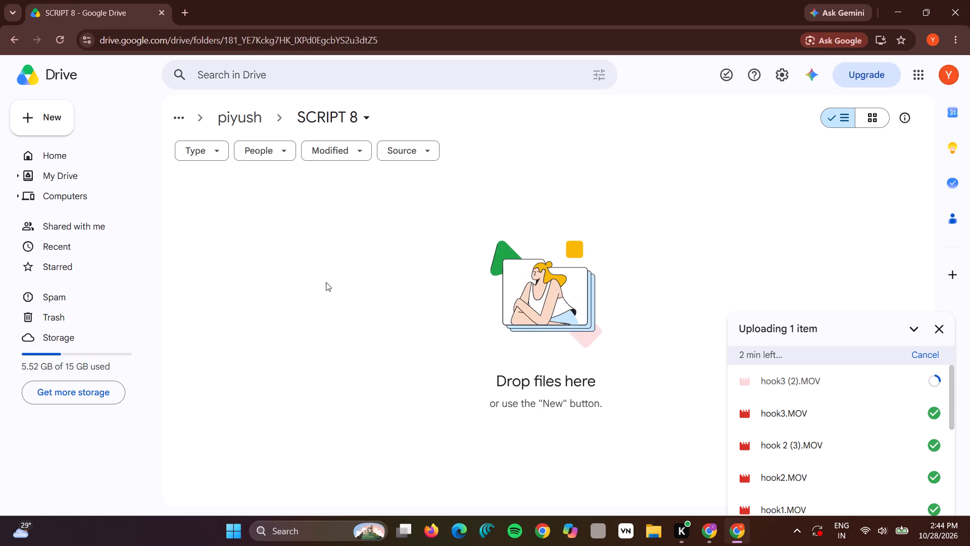
Look through the SCRIPT 8, SCRIPT 7 and SCRIPT 5 folders in piyush and the khare maths app folder in Freelance.
{"action": "left_click", "coordinate": [20, 41]}
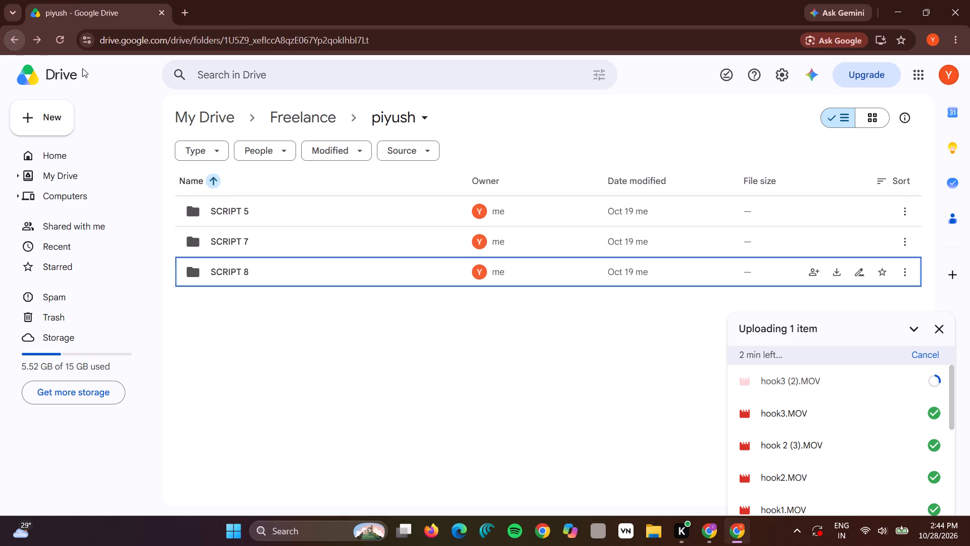
{"action": "double_click", "coordinate": [223, 242]}
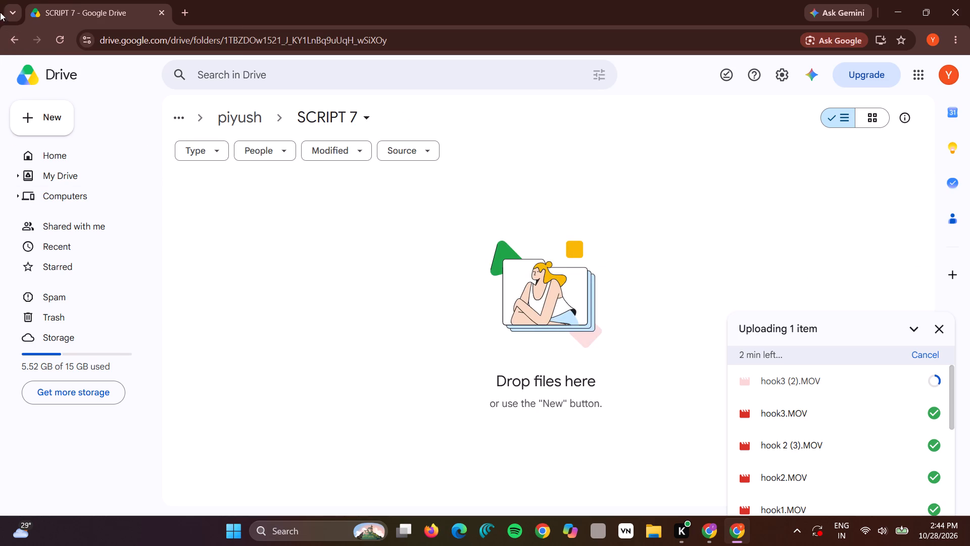
{"action": "left_click", "coordinate": [13, 28]}
{"action": "left_click", "coordinate": [15, 36]}
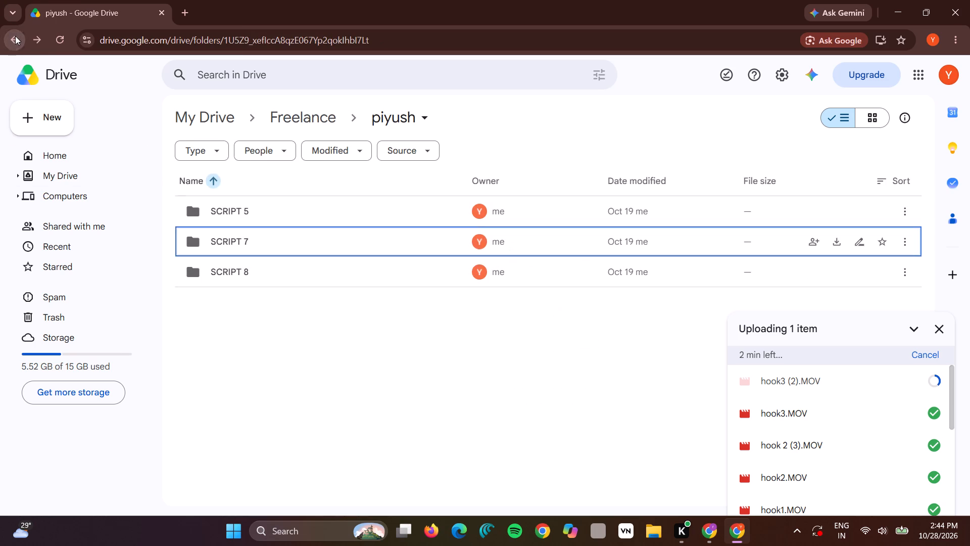
{"action": "double_click", "coordinate": [237, 205]}
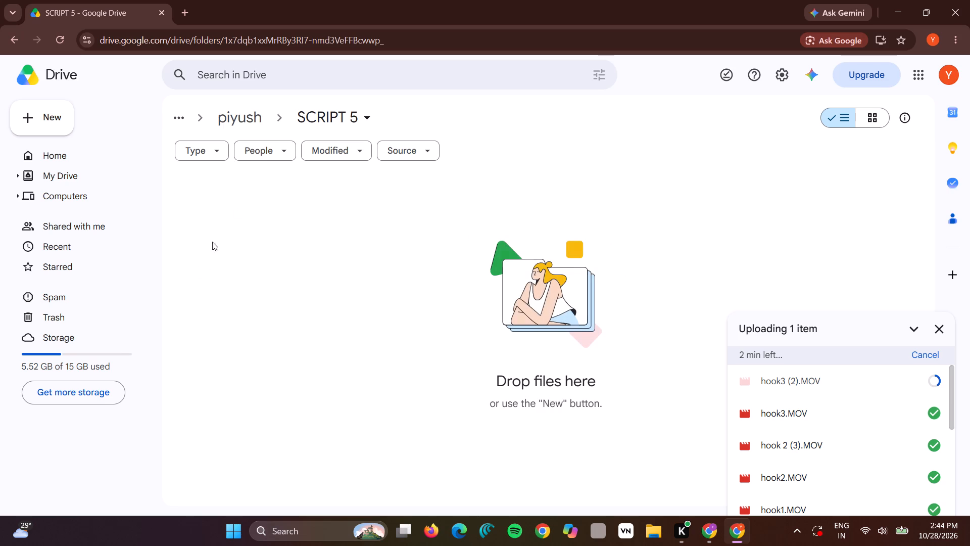
{"action": "left_click", "coordinate": [16, 44]}
{"action": "left_click", "coordinate": [16, 44]}
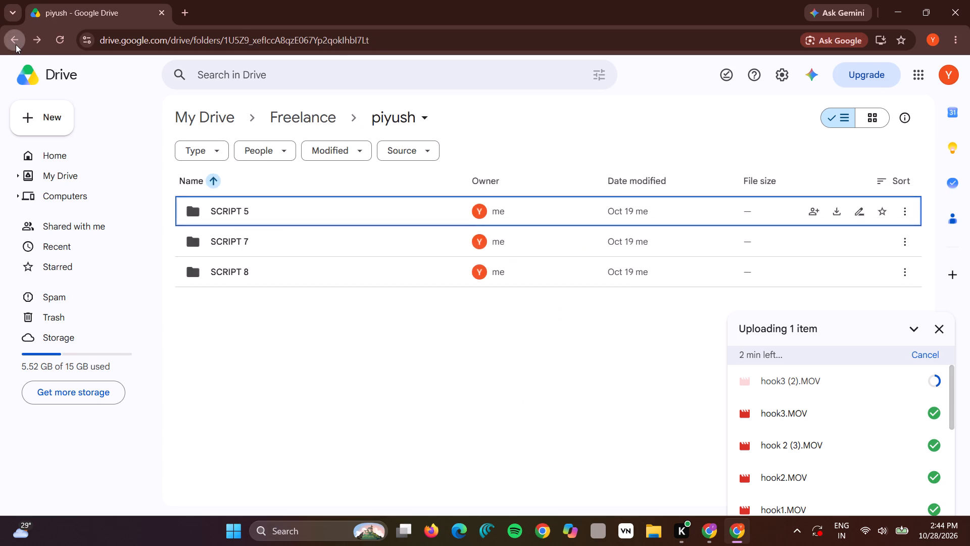
{"action": "scroll", "coordinate": [427, 380], "scroll_direction": "up", "scroll_amount": 1}
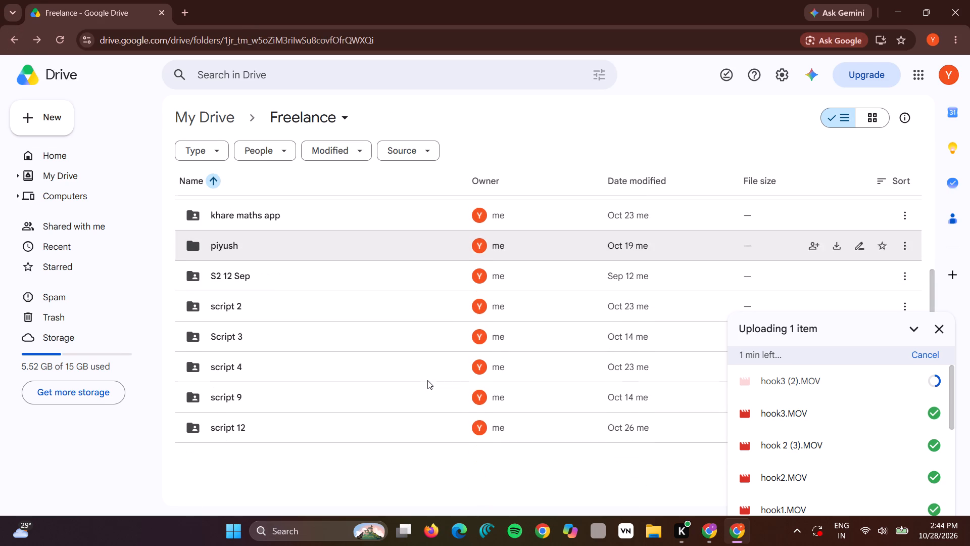
{"action": "scroll", "coordinate": [427, 380], "scroll_direction": "up", "scroll_amount": 1}
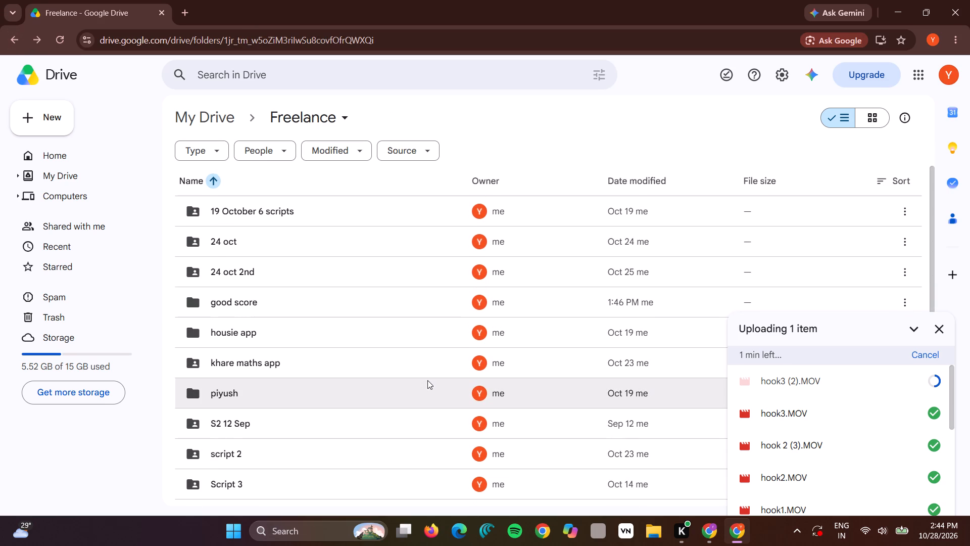
{"action": "double_click", "coordinate": [452, 359]}
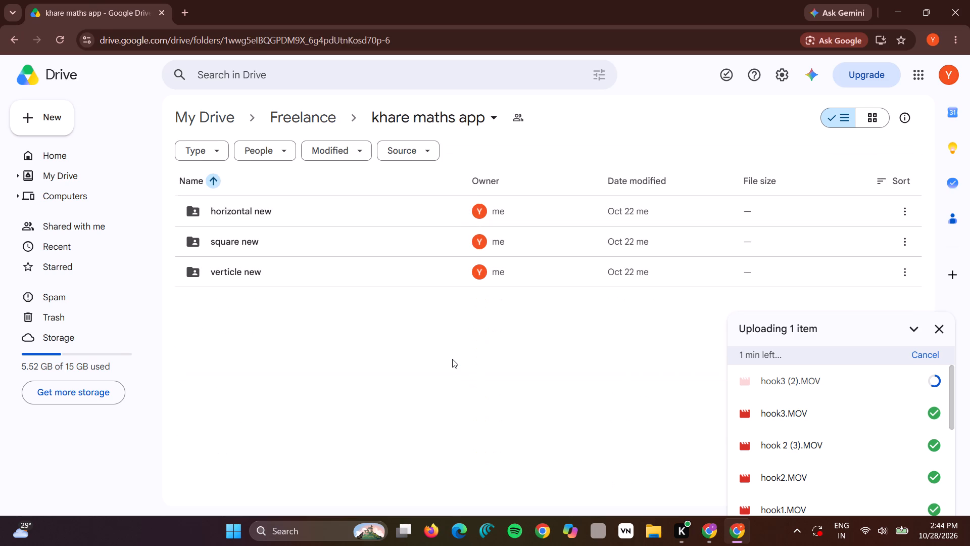
{"action": "left_click", "coordinate": [9, 36]}
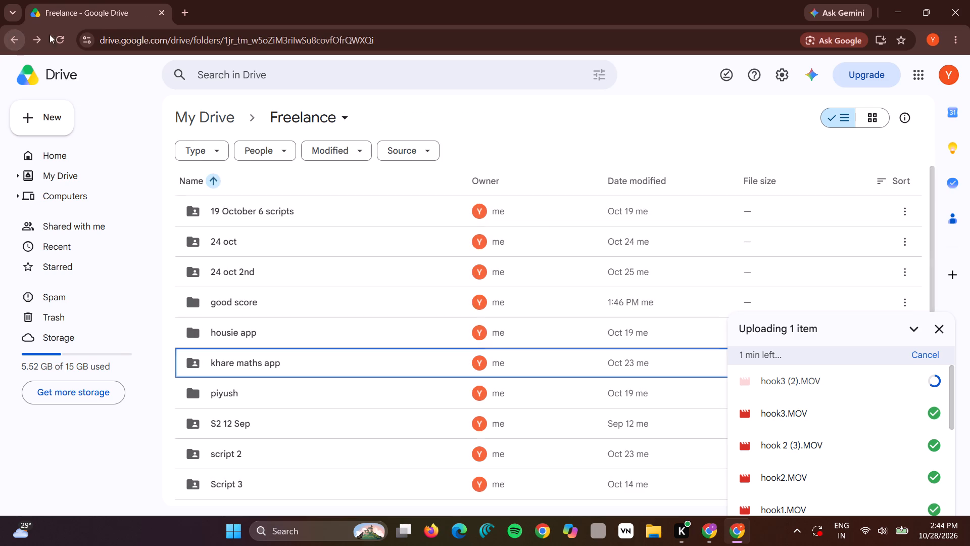
Check the hook videos in good score's square, varticle and horizontal folders, returning to the Freelance folder.
{"action": "double_click", "coordinate": [237, 305]}
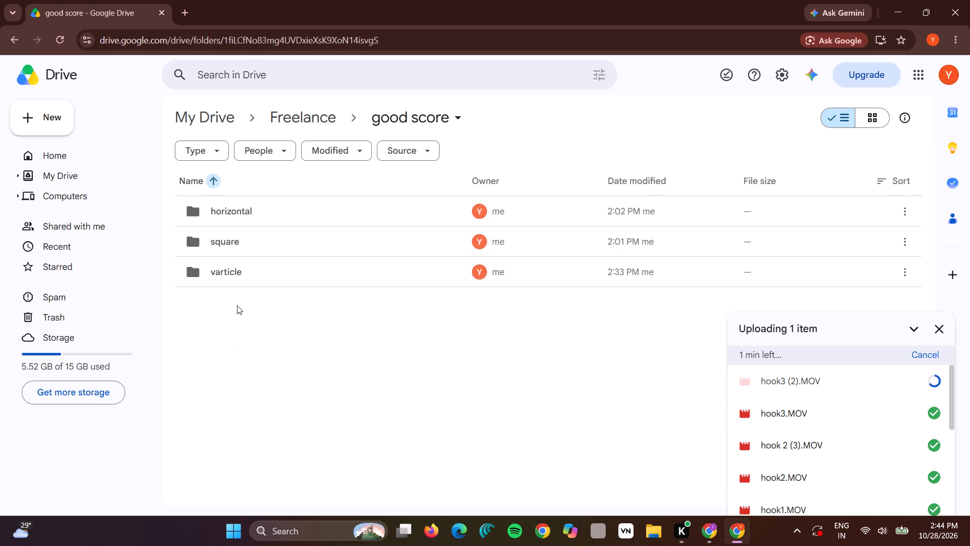
{"action": "double_click", "coordinate": [375, 243]}
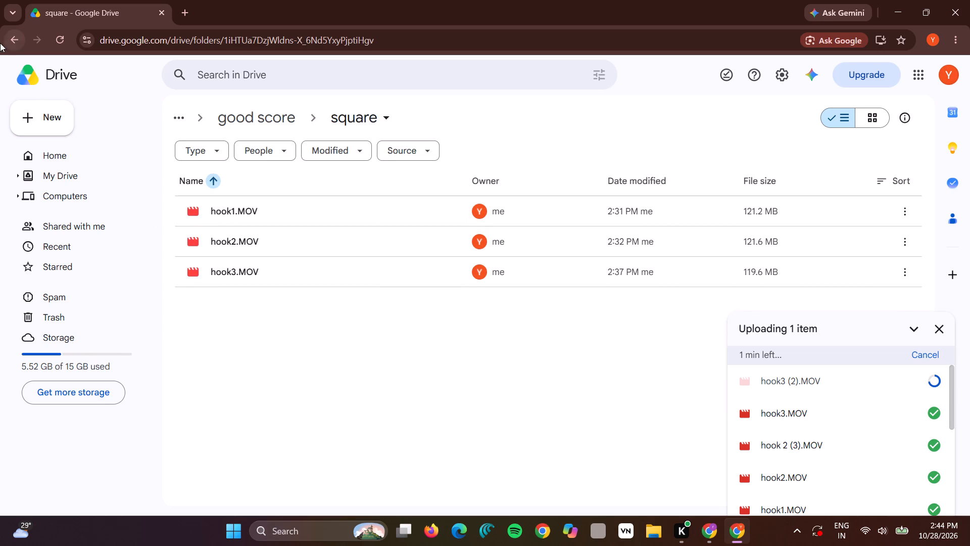
{"action": "left_click", "coordinate": [4, 37]}
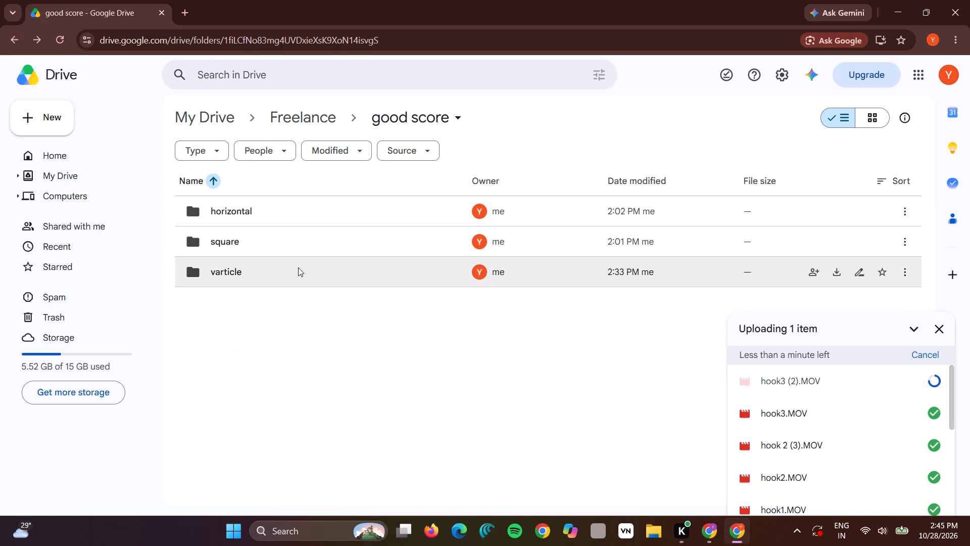
{"action": "double_click", "coordinate": [300, 271]}
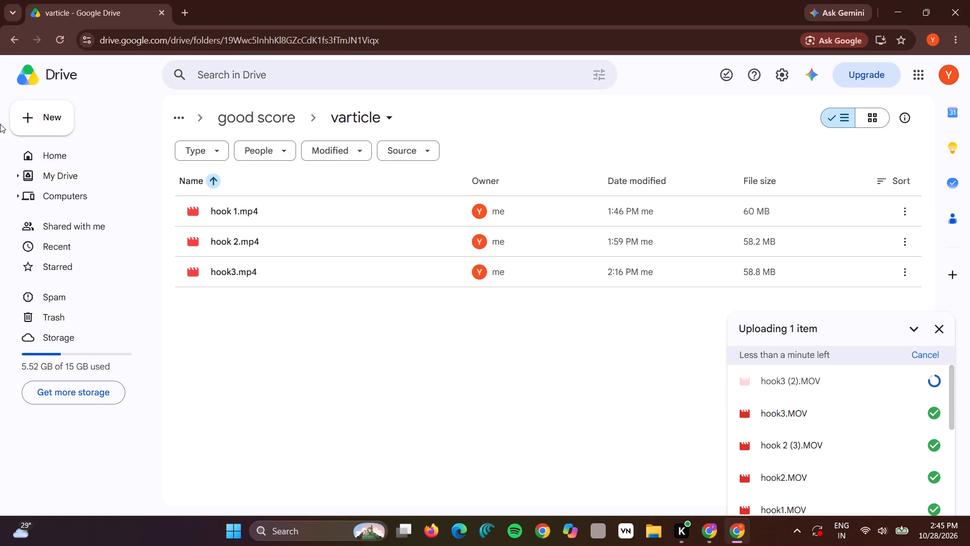
{"action": "left_click", "coordinate": [12, 30]}
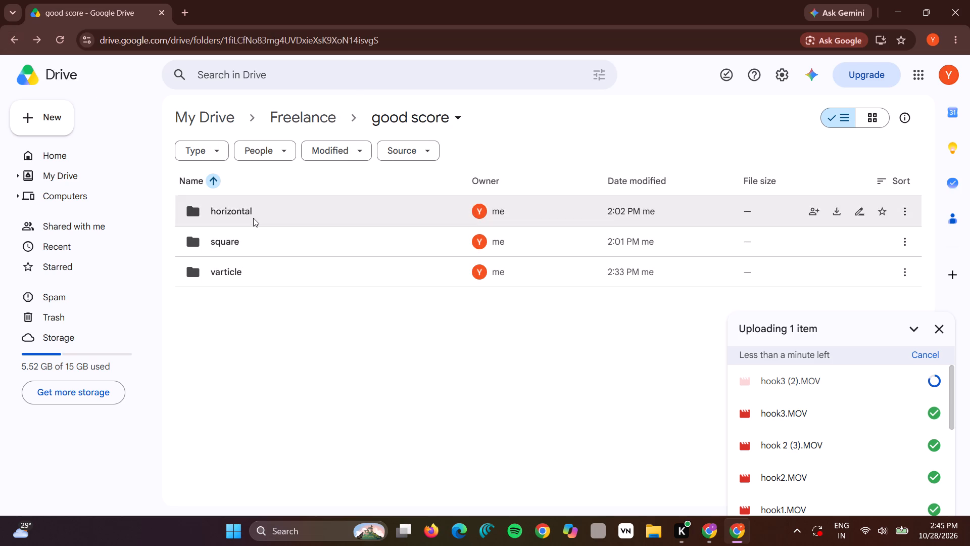
{"action": "double_click", "coordinate": [253, 218]}
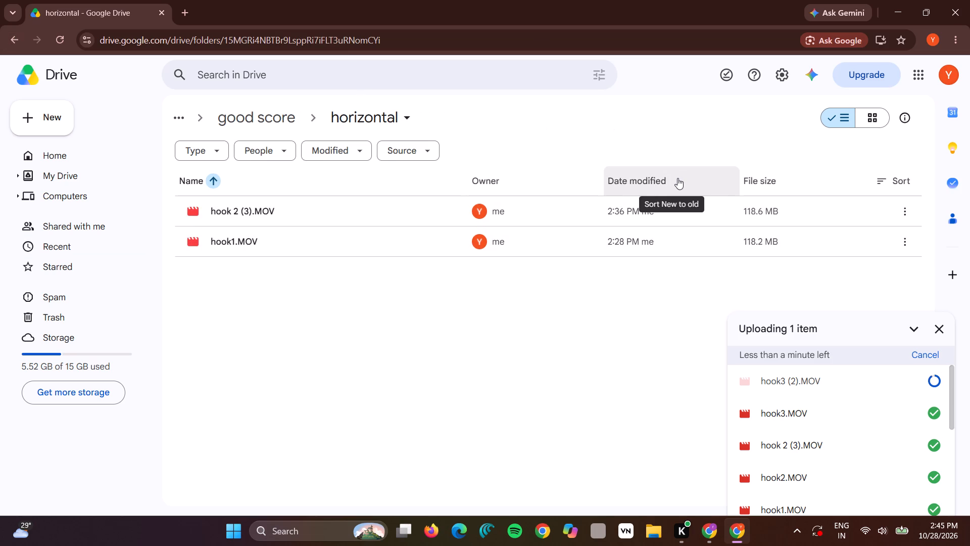
{"action": "left_click", "coordinate": [6, 34]}
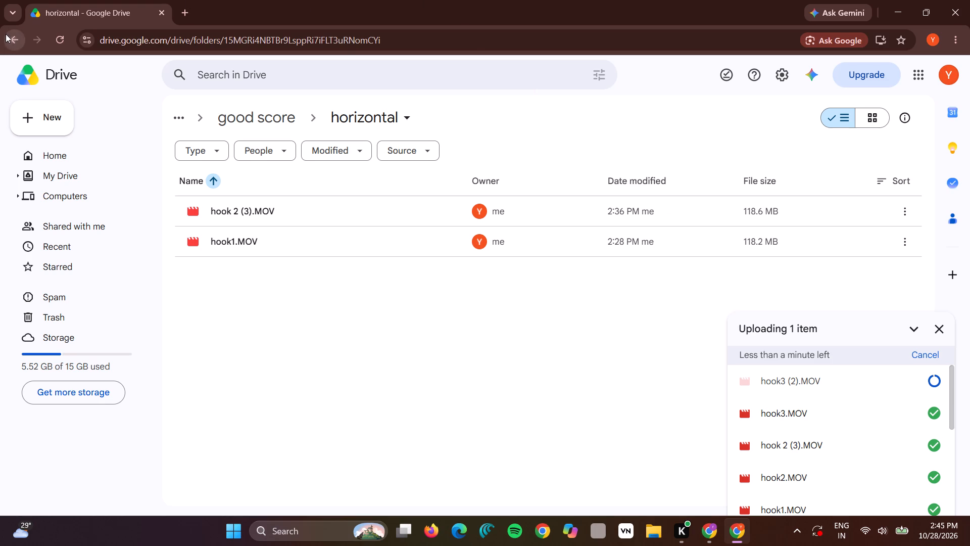
{"action": "left_click", "coordinate": [6, 34]}
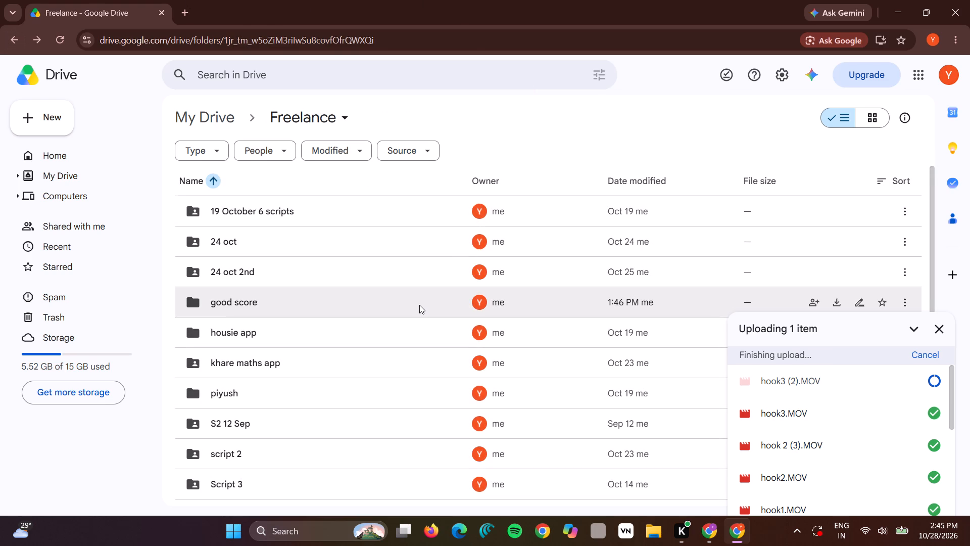
Copy the good score folder's sharing link and set its general access to Anyone with the link.
{"action": "right_click", "coordinate": [419, 305]}
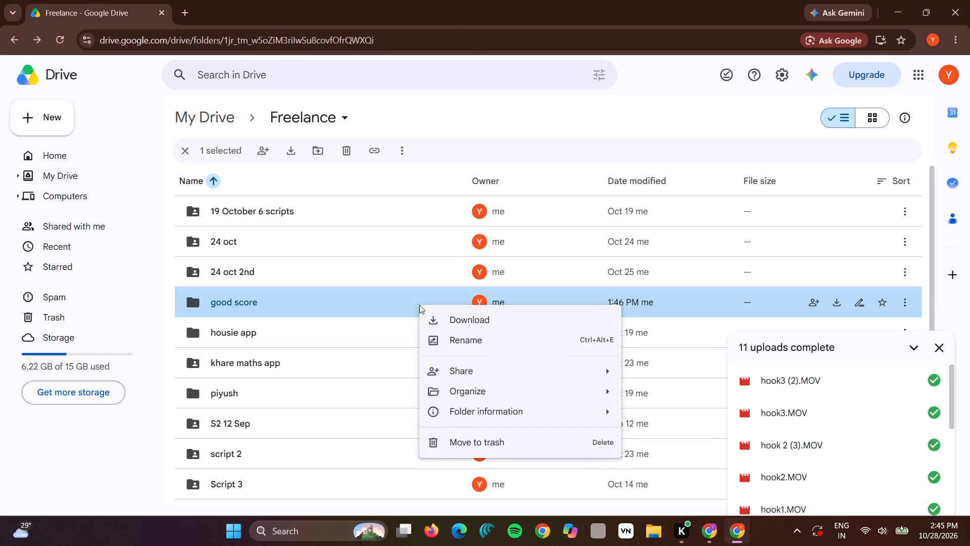
{"action": "left_click", "coordinate": [480, 369]}
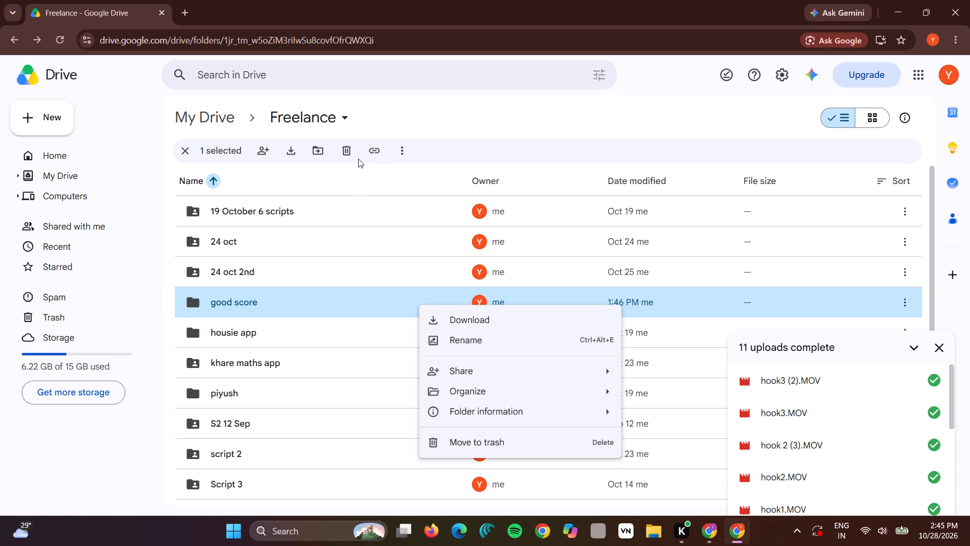
{"action": "left_click", "coordinate": [375, 151]}
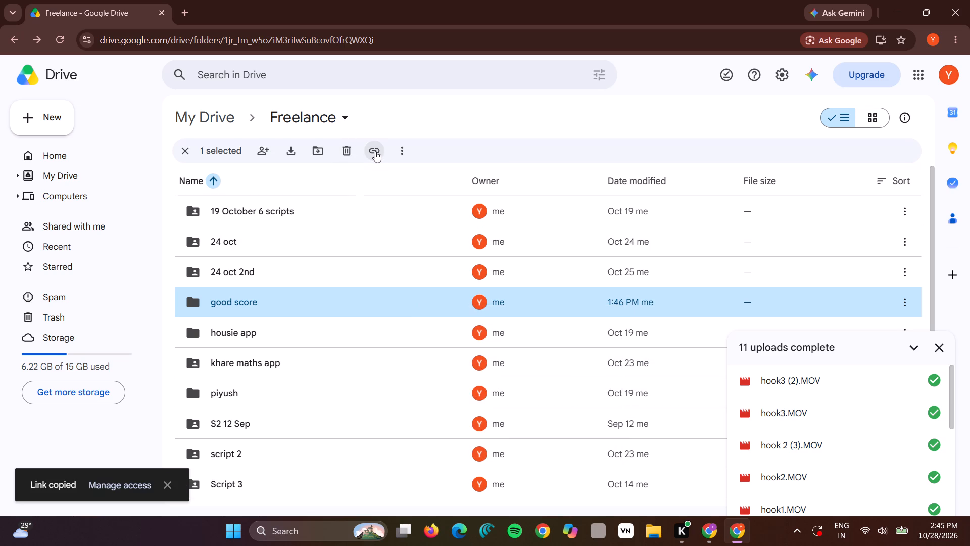
{"action": "left_click", "coordinate": [138, 482]}
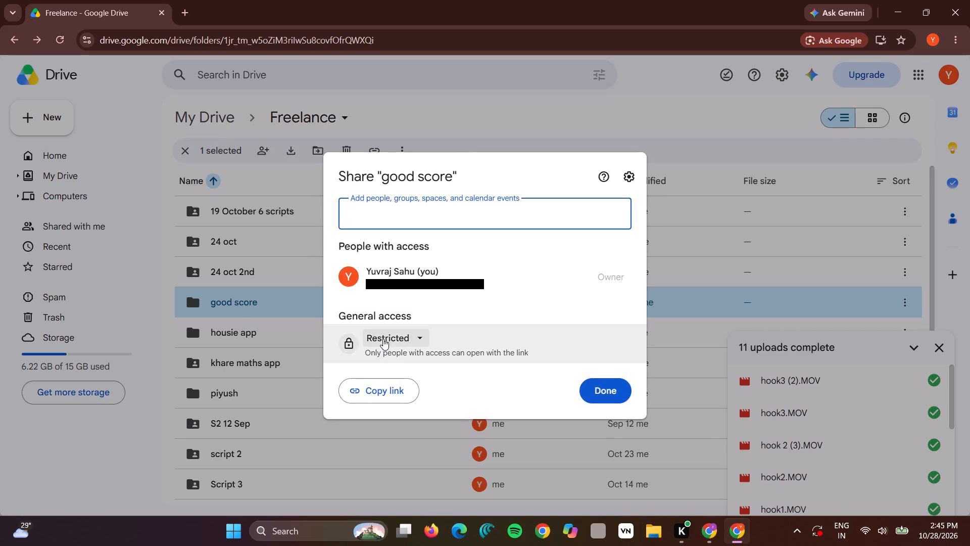
{"action": "left_click", "coordinate": [383, 339]}
{"action": "left_click", "coordinate": [419, 402]}
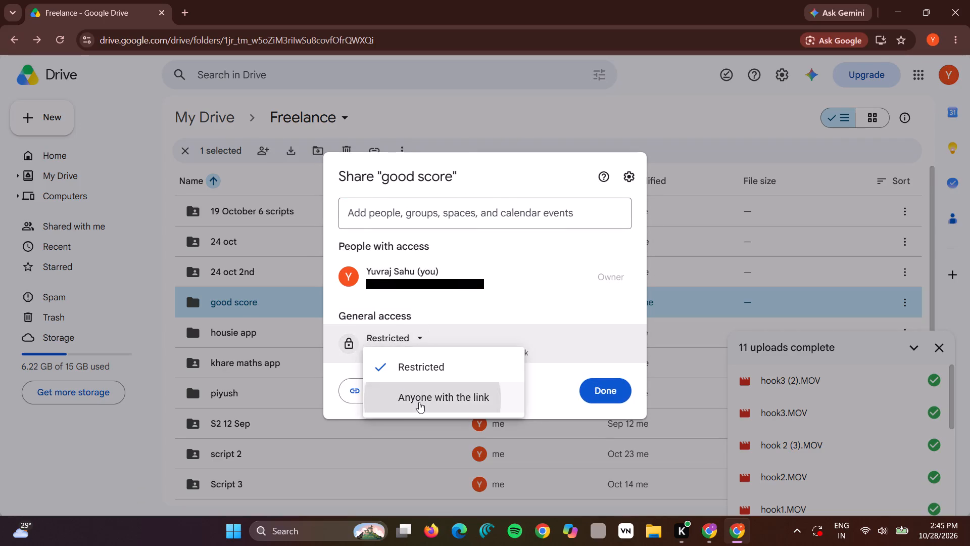
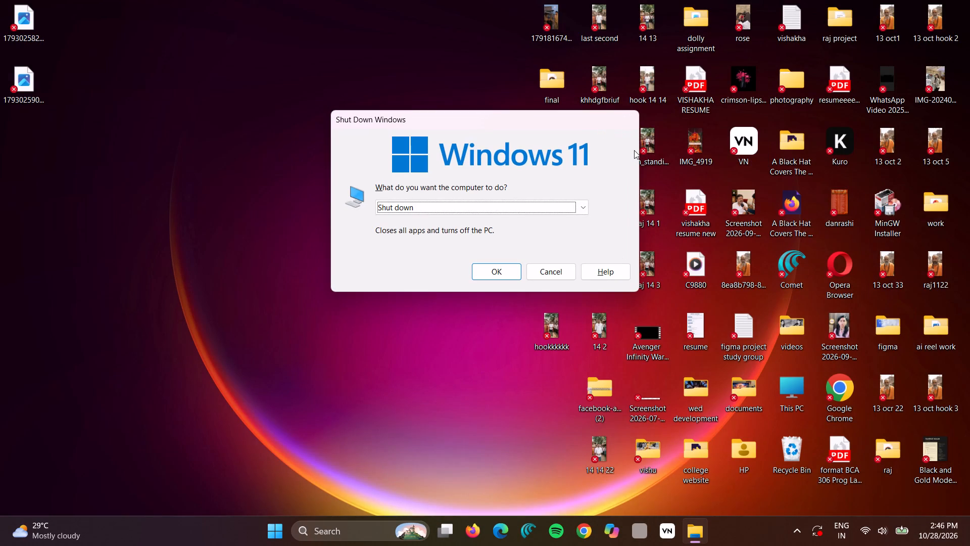
Shut down the computer from the Shut Down Windows dialog.
{"action": "key", "text": "Return"}
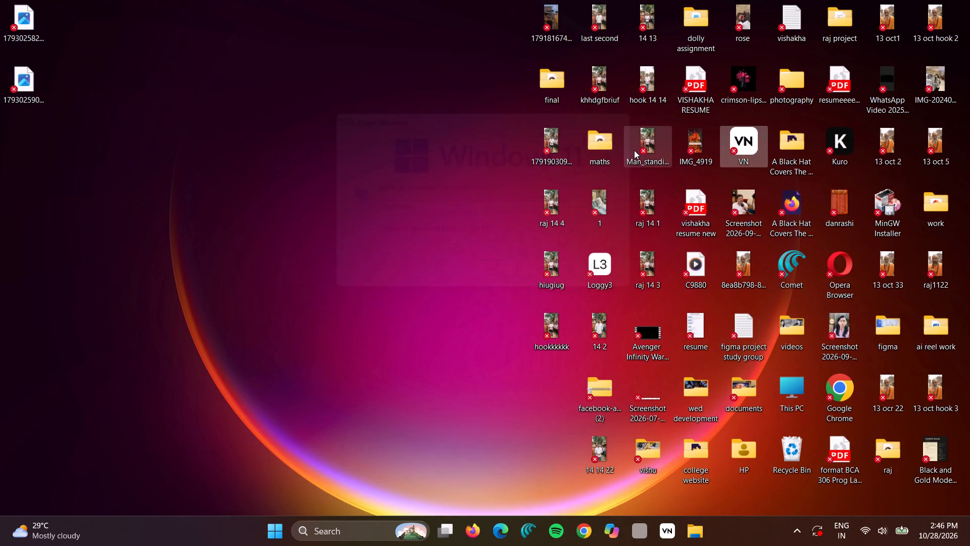